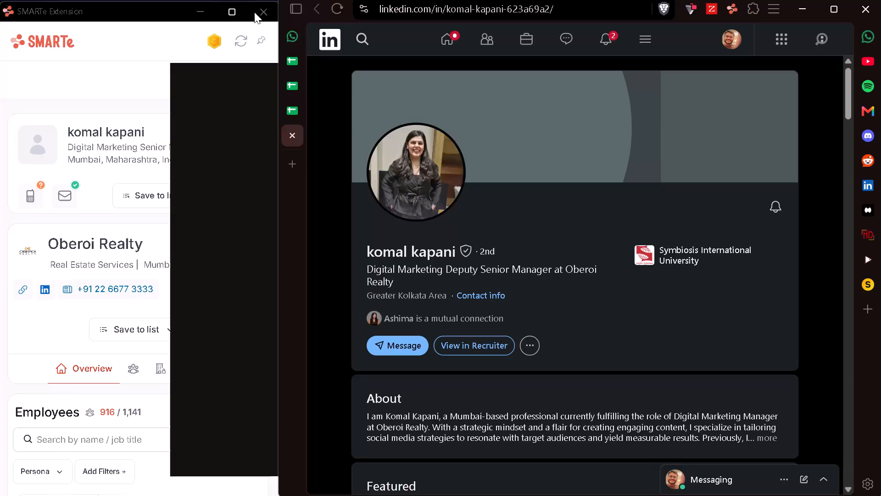
Reveal the contact details of the open LinkedIn profile in the SMARTe Extension.
left_click(143, 44)
left_click(229, 193)
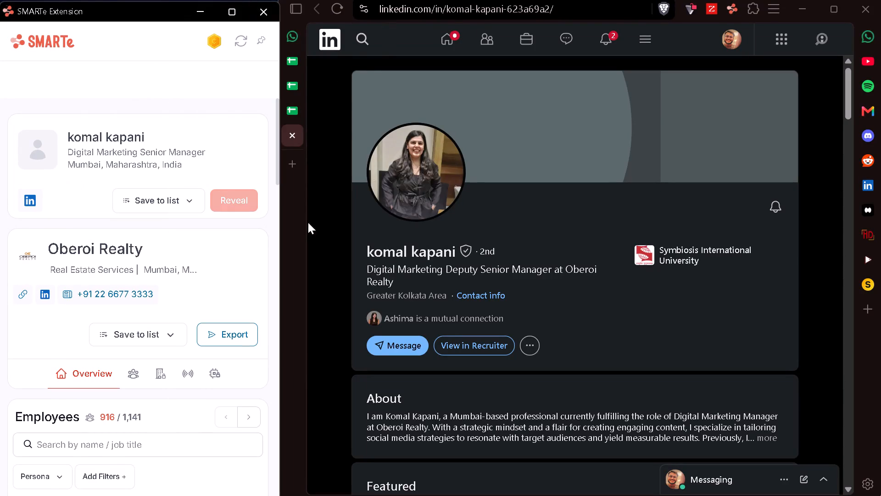
Enter "nf" in the Phone cell of row 6 on the Contact Map sheet.
left_click(293, 108)
scroll(663, 246, "left", 3)
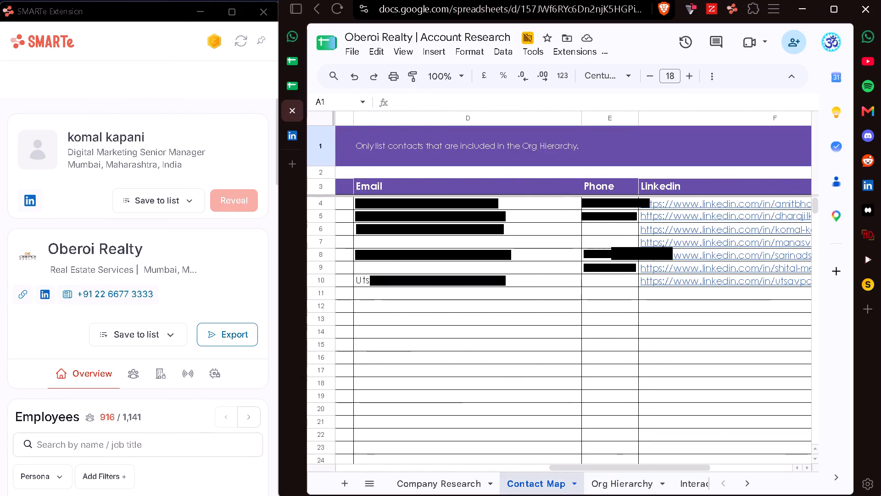
left_click(628, 233)
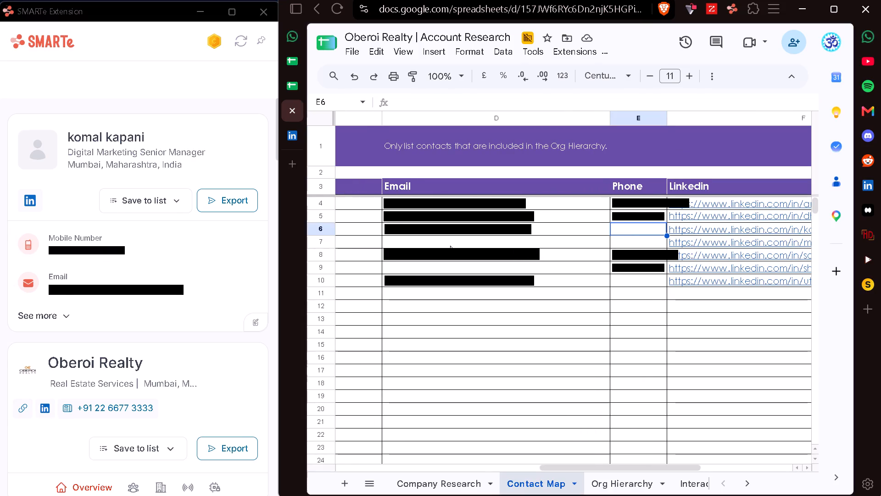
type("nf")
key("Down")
Open the LinkedIn profile linked in row 7, close the previous profile, and reveal the new contact's details in SMARTe.
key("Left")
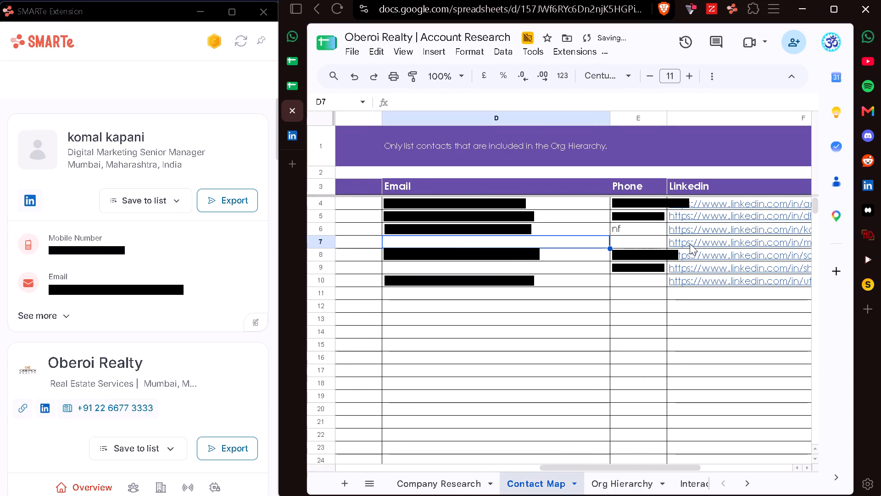
left_click(766, 261)
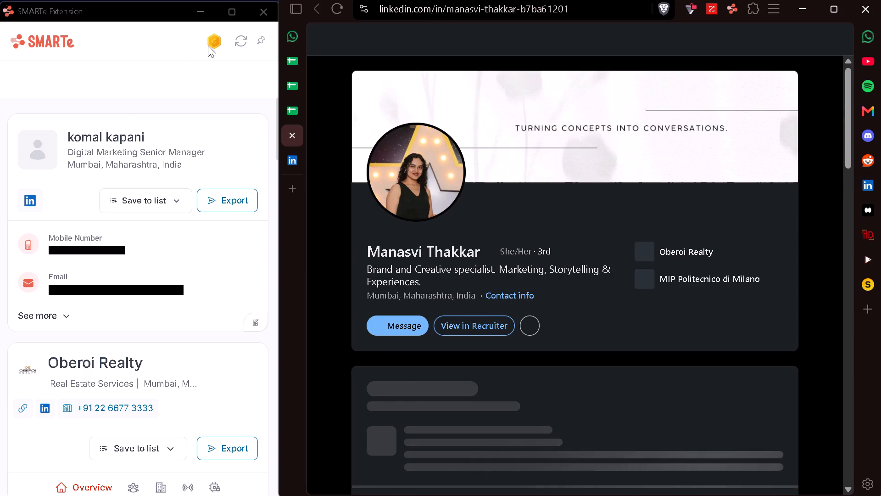
left_click(237, 40)
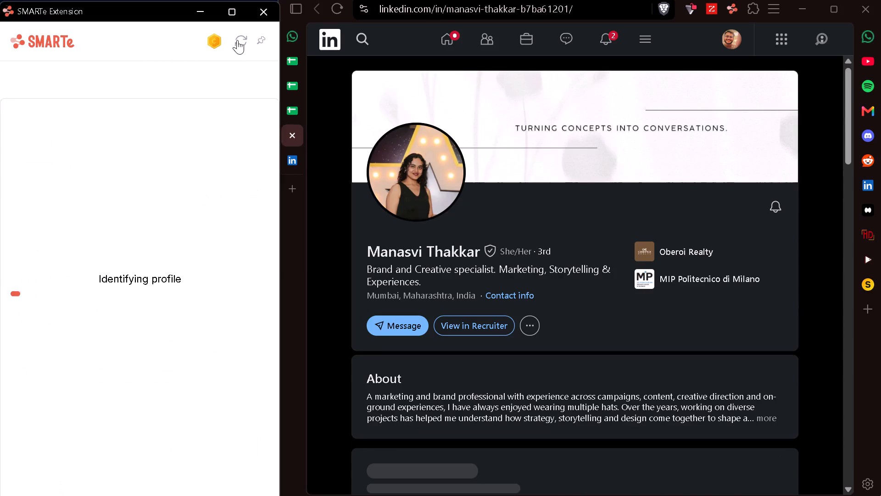
double_click(290, 157)
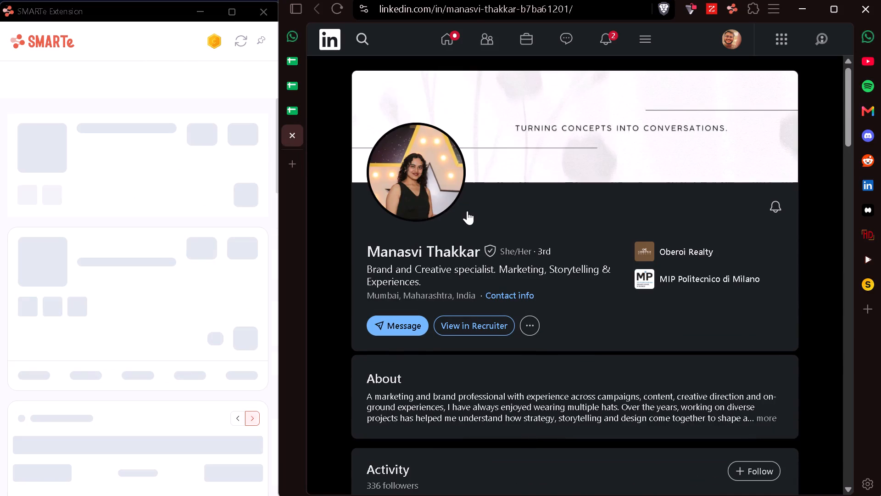
left_click(215, 186)
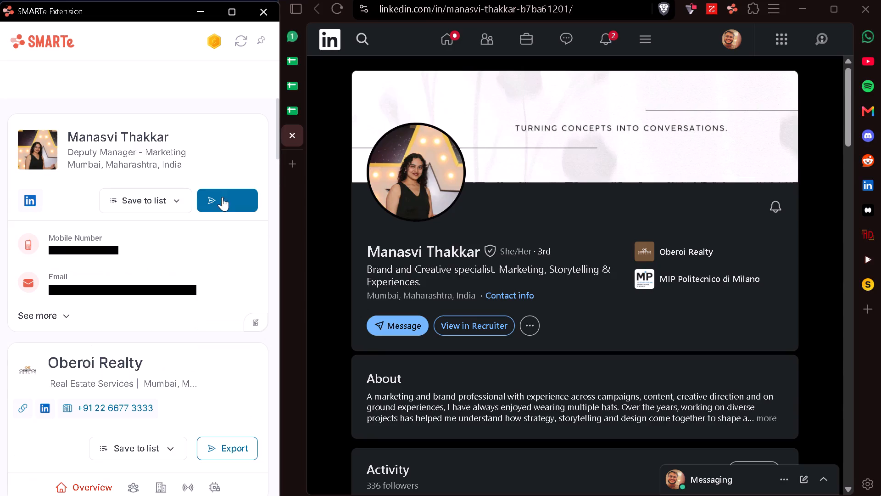
Copy the revealed email from SMARTe into the Email cell of row 7 on the Contact Map sheet.
left_click(214, 289)
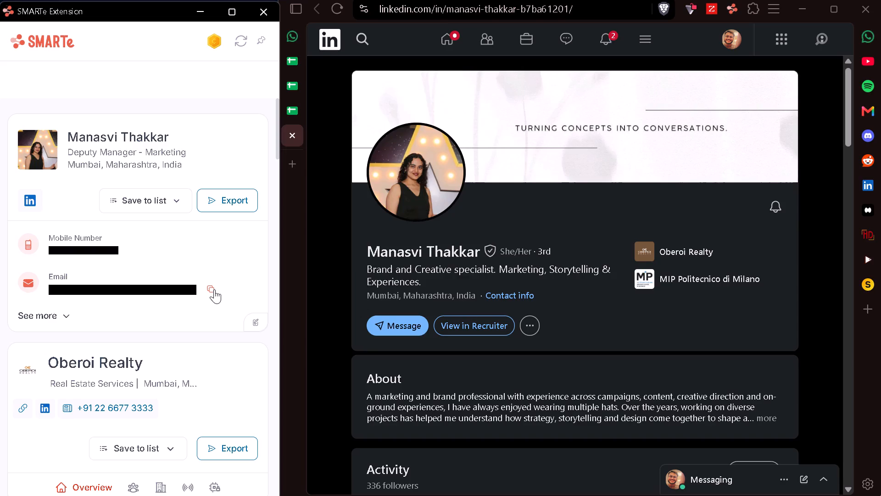
left_click(214, 289)
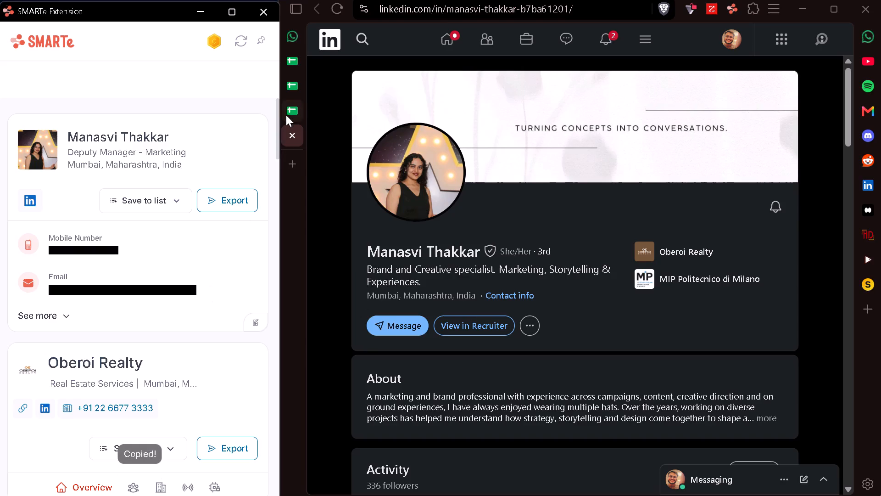
left_click(286, 115)
key("ctrl+v")
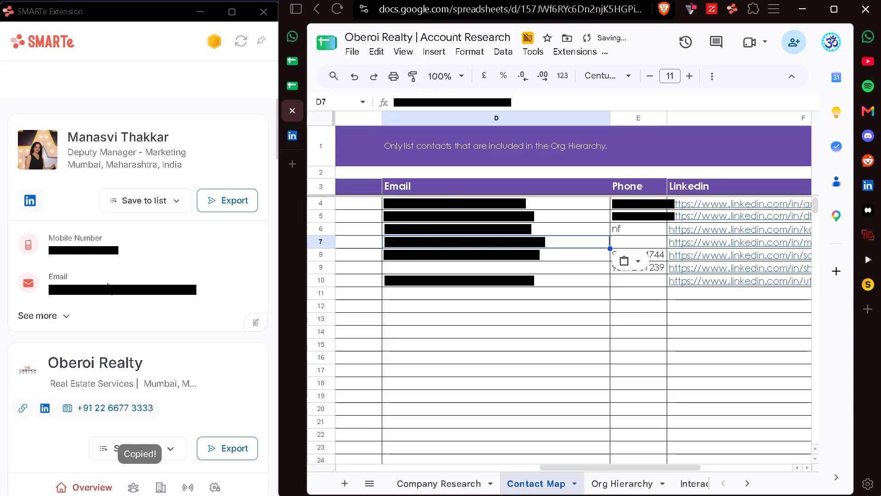
Copy the revealed mobile number into the Phone cell of row 7 and delete its leading prefix characters.
left_click(133, 249)
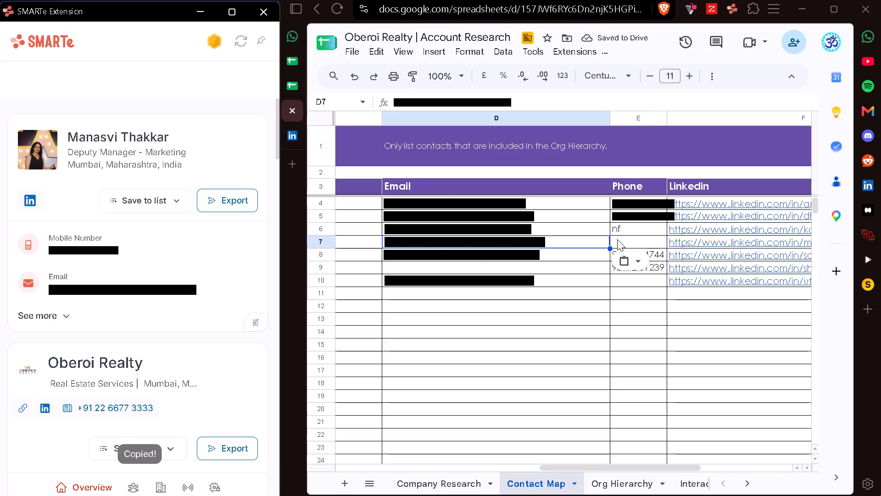
left_click(632, 243)
key("ctrl+v")
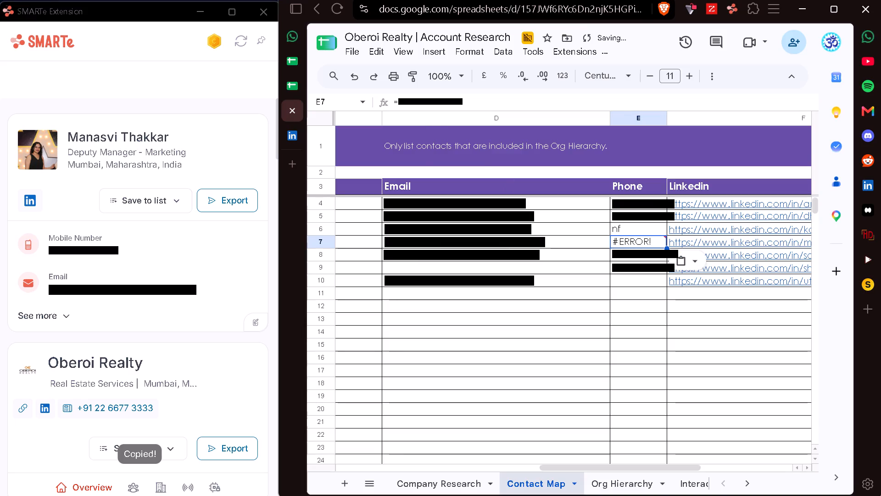
left_click(411, 102)
key("BackSpace")
key("BackSpace")
key("BackSpace")
key("BackSpace")
key("BackSpace")
key("BackSpace")
key("BackSpace")
key("BackSpace")
key("BackSpace")
key("BackSpace")
key("BackSpace")
key("BackSpace")
left_click(429, 266)
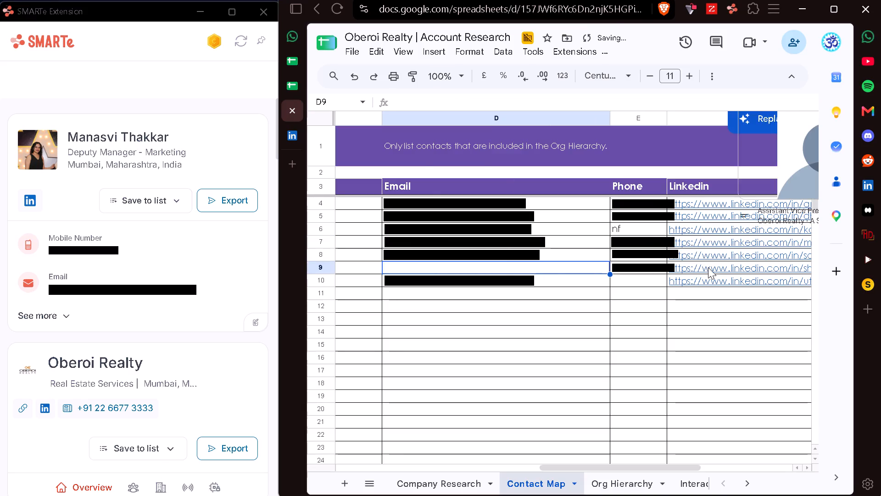
Open the LinkedIn profile linked in row 9, reveal the contact's details in SMARTe, and close the previous profile.
left_click(768, 175)
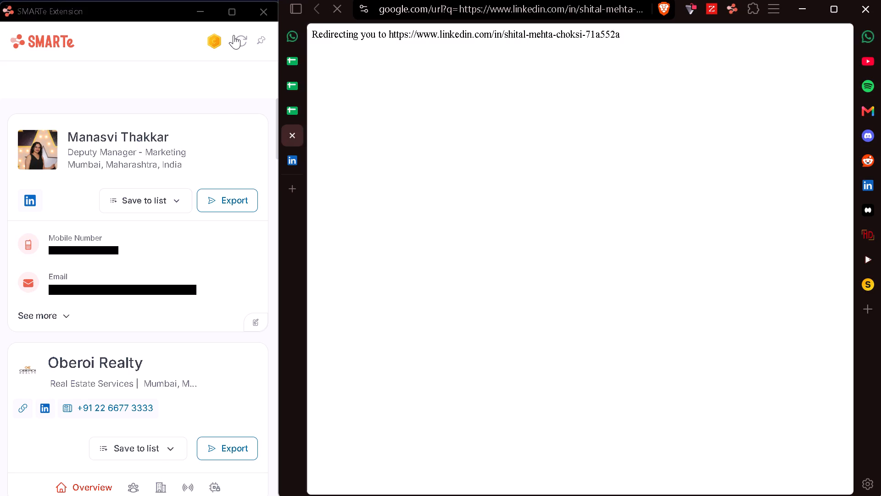
left_click(238, 39)
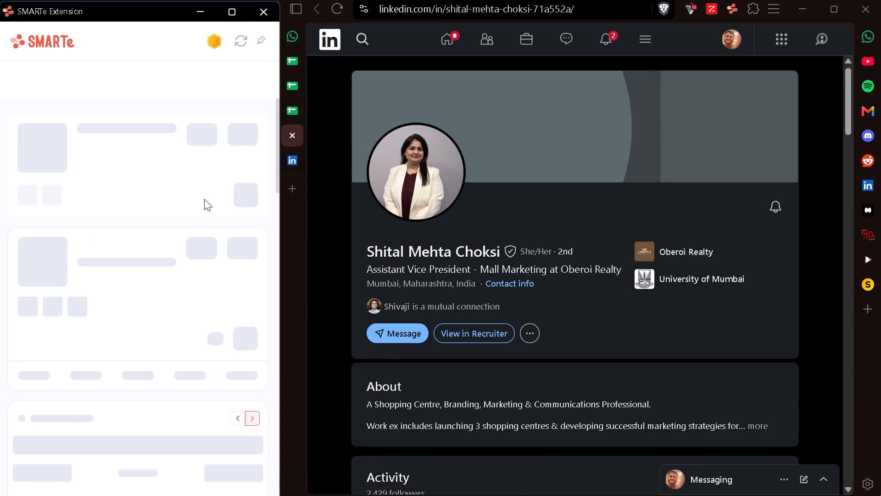
left_click(221, 191)
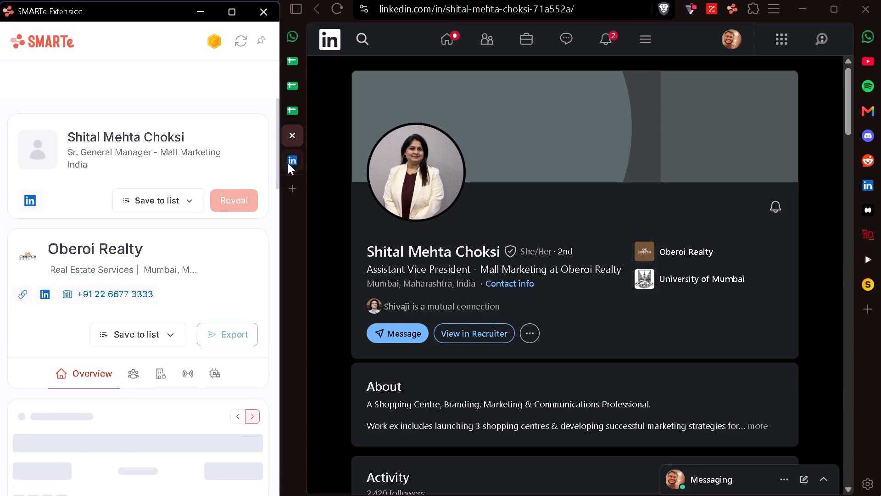
double_click(293, 160)
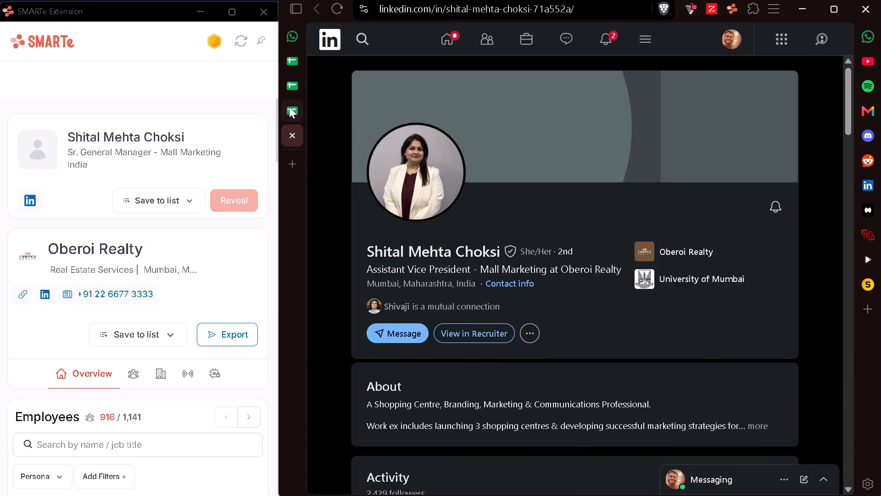
Copy the revealed email from SMARTe into the Email cell of row 9 on the Contact Map sheet.
left_click(289, 107)
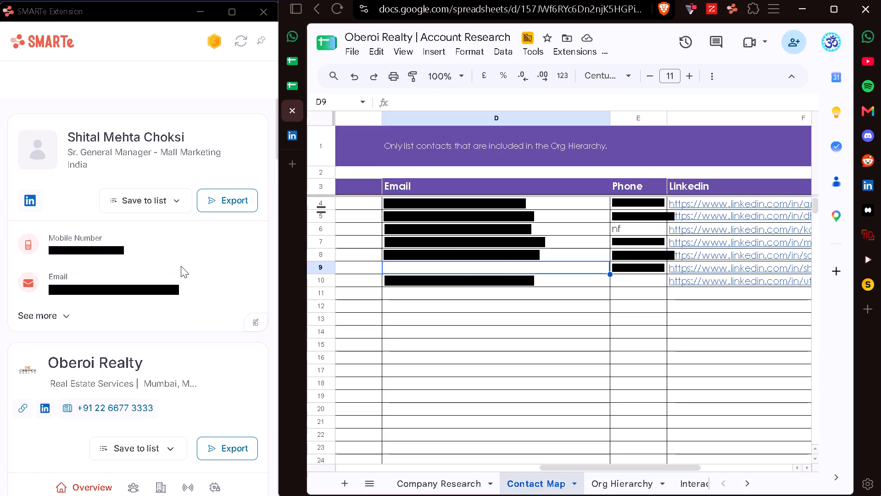
left_click(197, 287)
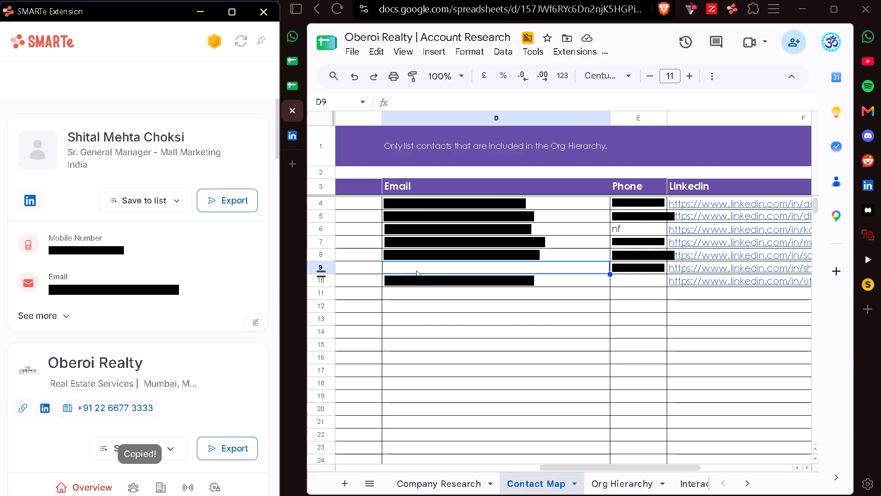
left_click(451, 271)
key("ctrl+v")
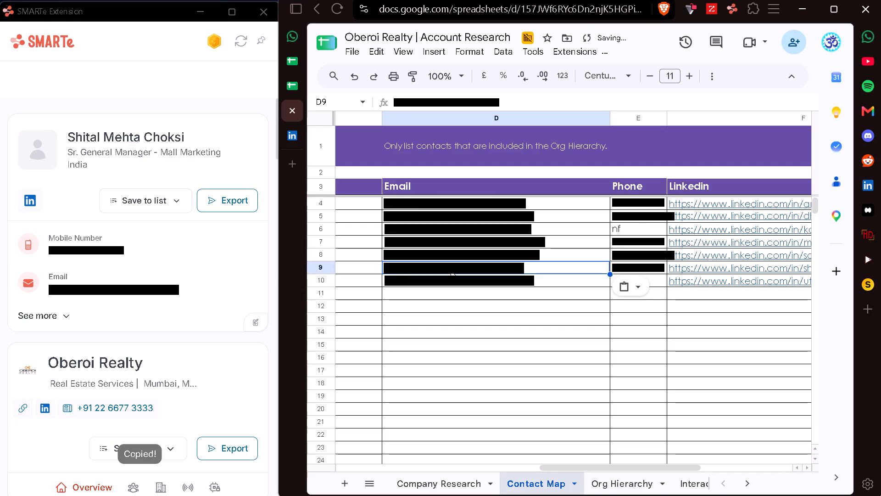
Open the LinkedIn profile linked in row 10 and reveal that contact's details in SMARTe.
key("Down")
key("Right")
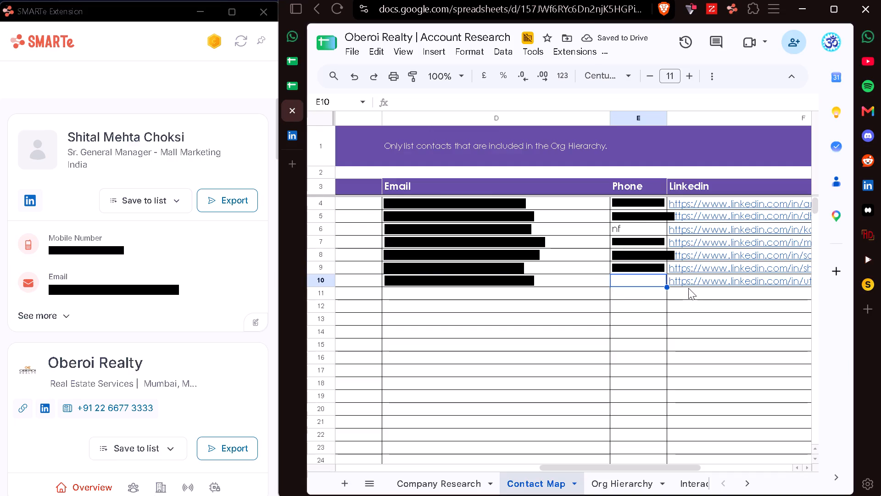
left_click(789, 198)
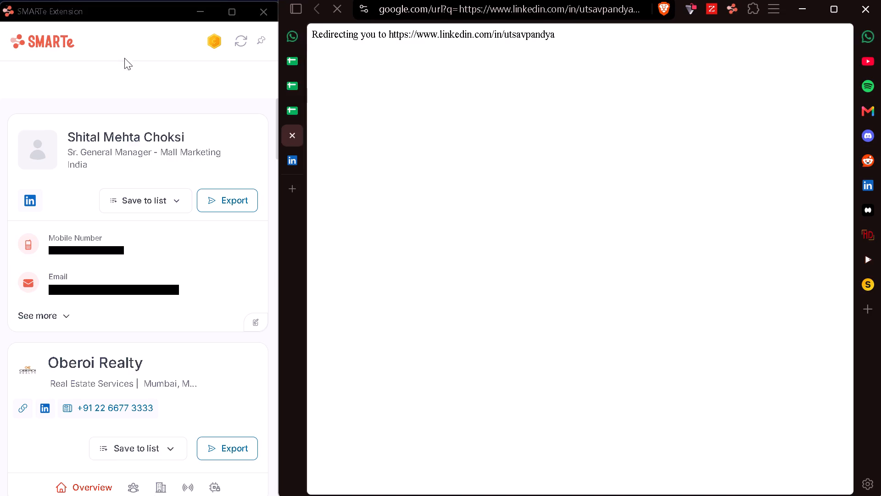
left_click(237, 38)
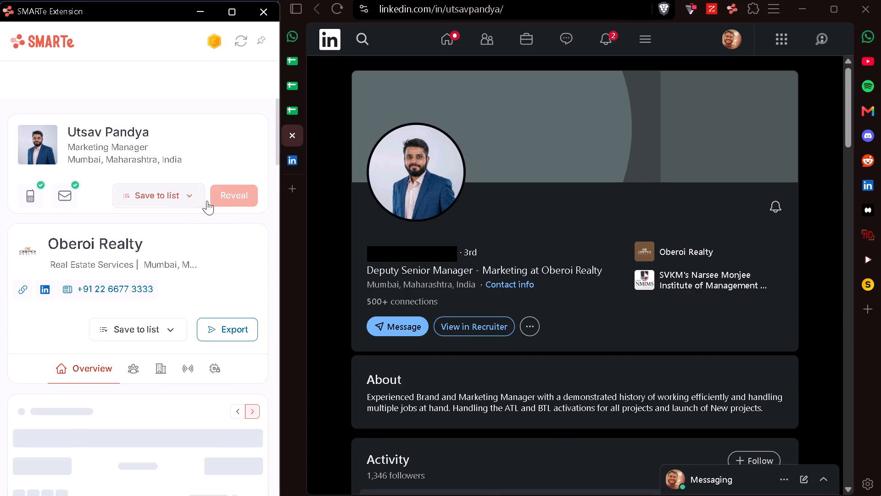
left_click(233, 199)
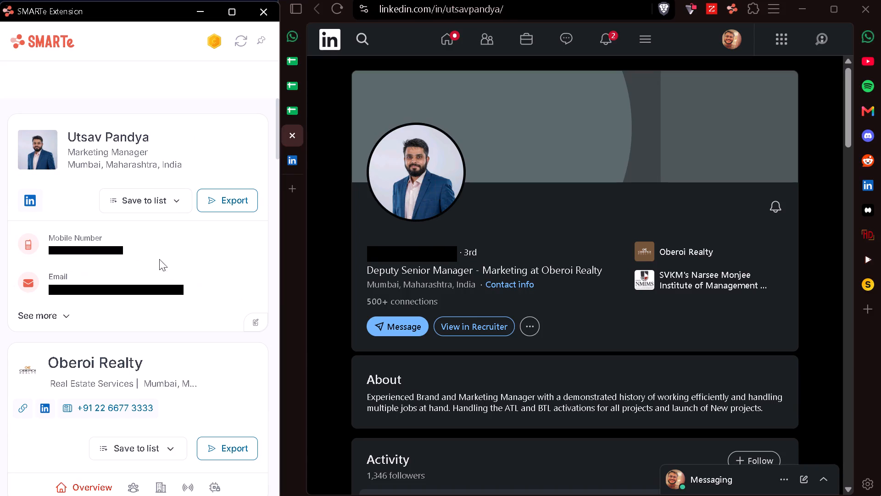
Copy the revealed mobile number into the Phone cell of row 10 and delete its leading prefix characters.
left_click(138, 248)
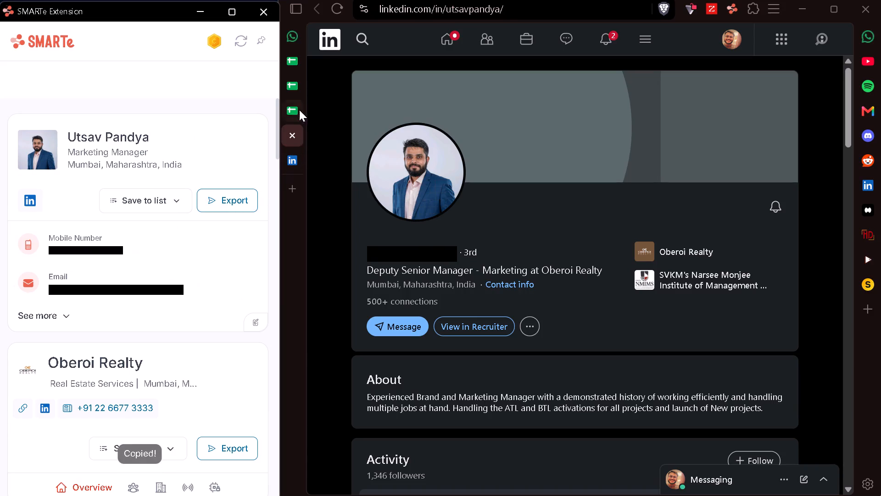
left_click(298, 105)
key("ctrl+v")
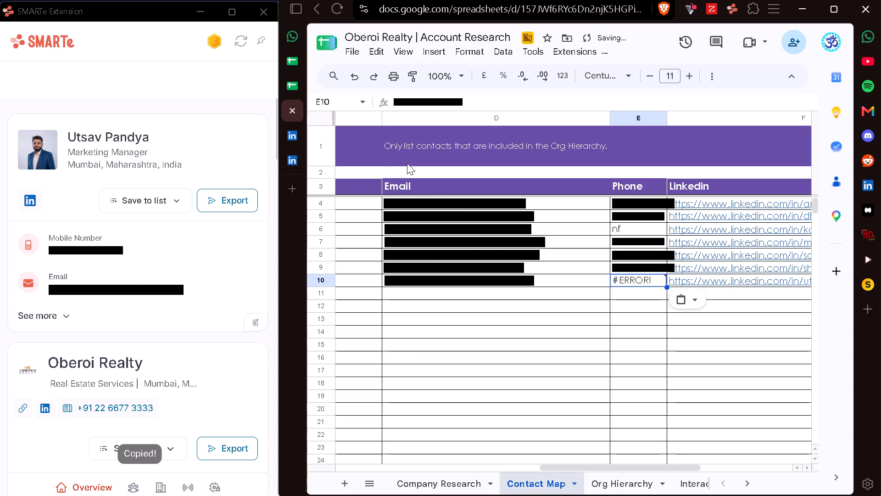
left_click(412, 99)
key("BackSpace")
key("BackSpace")
key("BackSpace")
key("BackSpace")
key("BackSpace")
key("BackSpace")
key("BackSpace")
key("BackSpace")
key("BackSpace")
key("BackSpace")
key("BackSpace")
key("BackSpace")
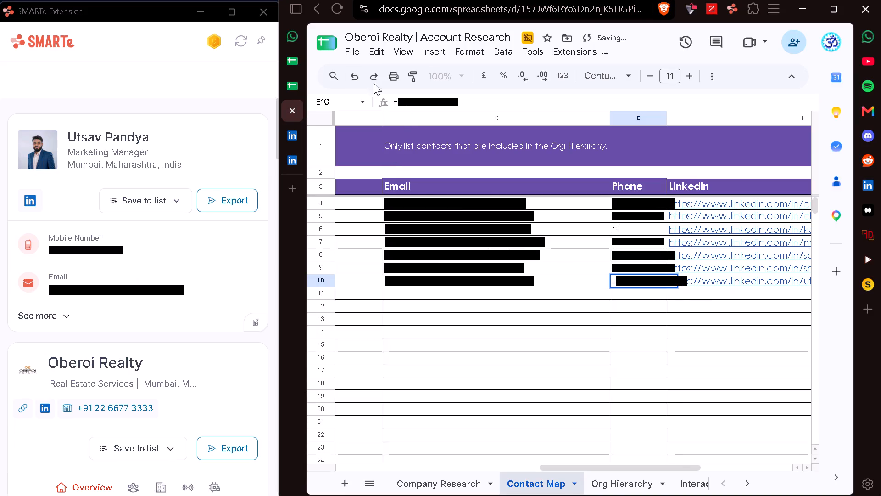
Close the SMARTe Extension window and the remaining LinkedIn profiles, returning to the Contact Map sheet.
left_click(259, 16)
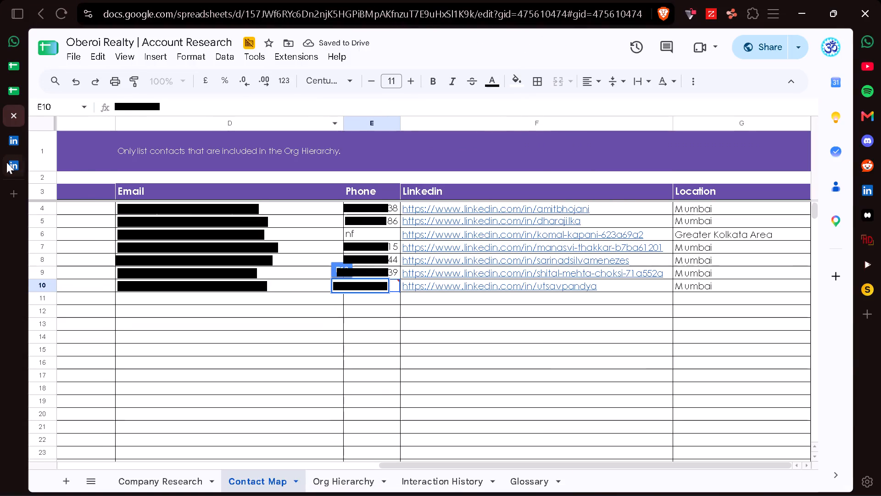
double_click(17, 165)
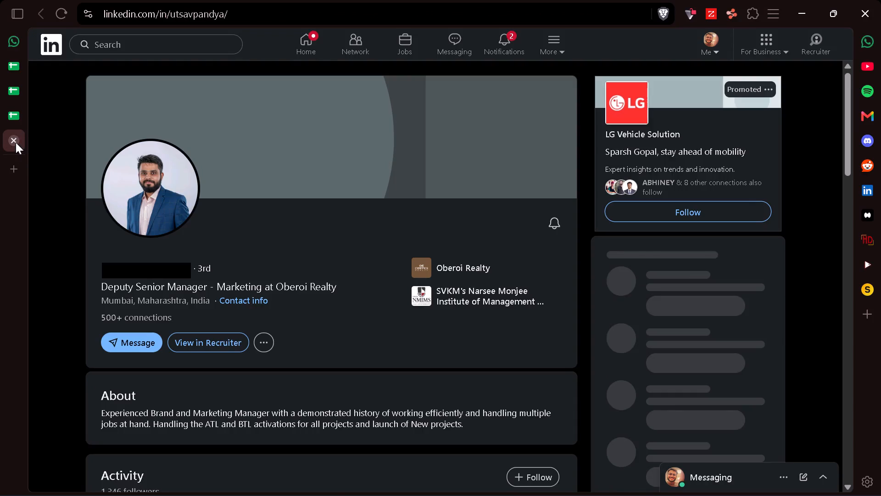
left_click(16, 142)
left_click(314, 317)
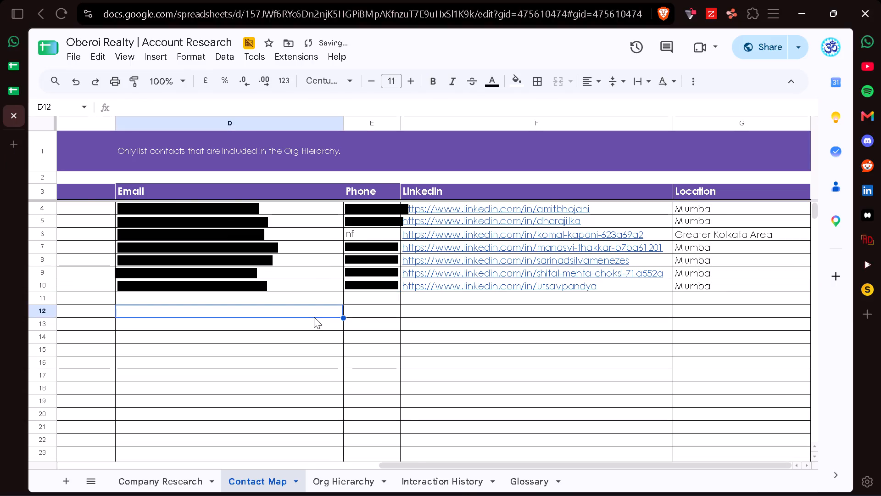
Auto-fit the widths of all columns on the Contact Map sheet to their content and check the result.
scroll(314, 317, "right", 8)
left_click(34, 121)
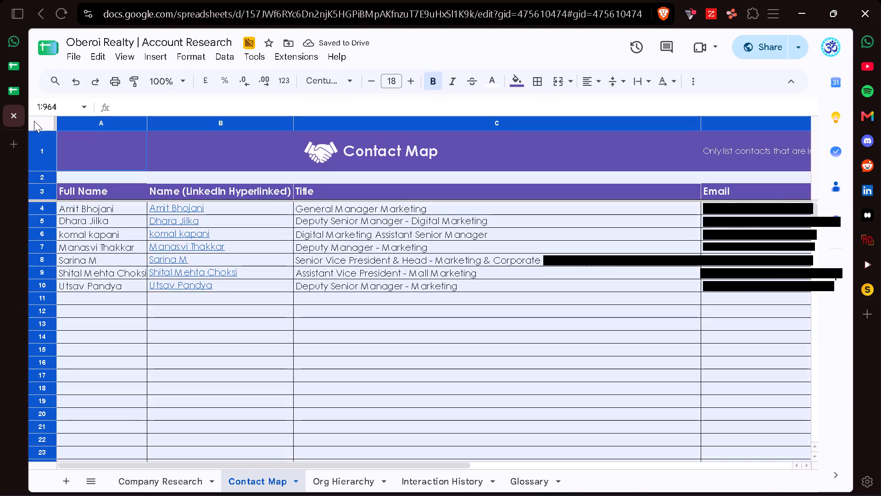
triple_click(146, 122)
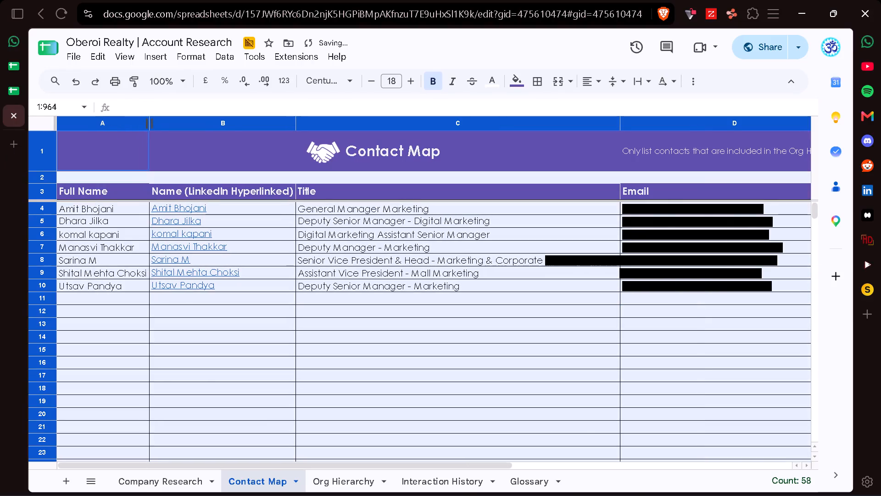
scroll(444, 333, "left", 4)
scroll(444, 333, "right", 5)
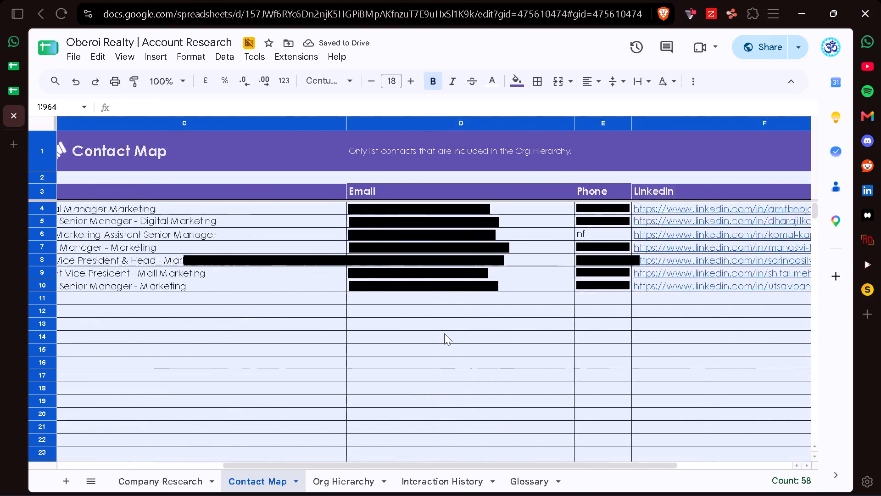
scroll(444, 333, "right", 1)
left_click(89, 213)
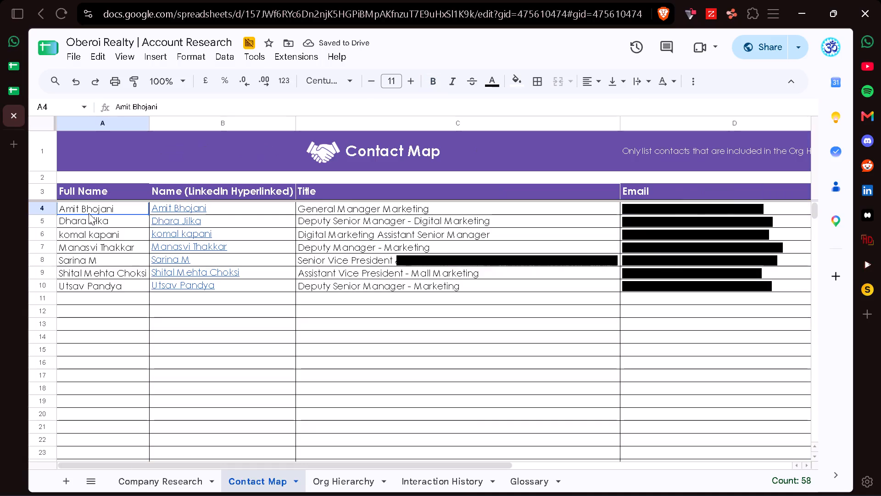
Copy the full names in A4:A10 of the Contact Map into column A of Klenty Leads New, starting at row 66.
key("ctrl+shift+Down")
key("ctrl+c")
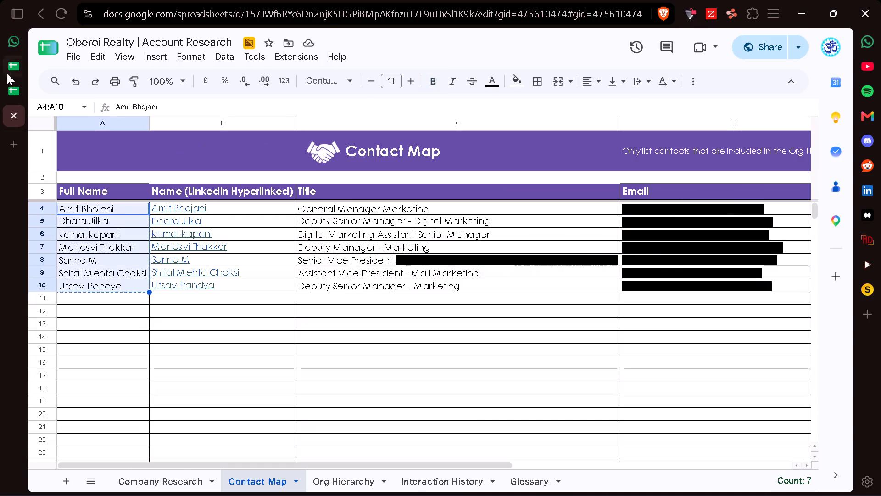
left_click(16, 89)
key("ctrl+v")
Copy the titles in C4:C10 of the Oberoi Realty Contact Map into column E of Klenty Leads New, starting at row 66.
key("Right")
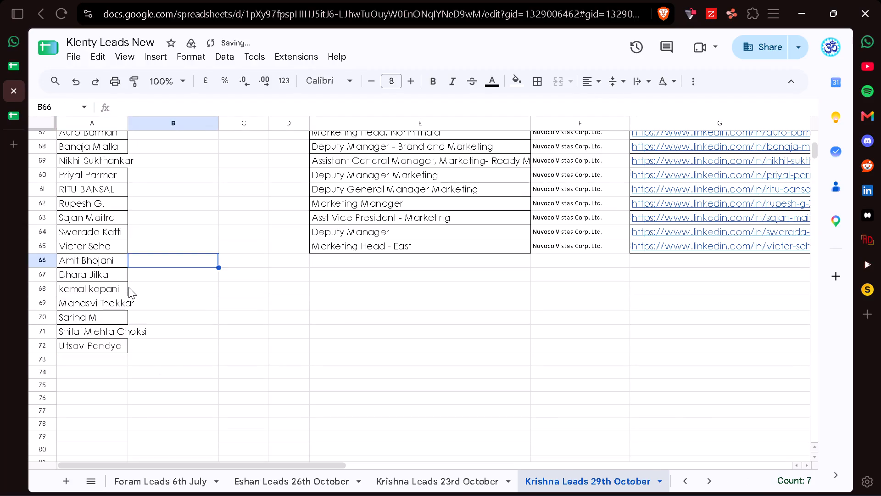
key("Right")
key("Right")
key("Right")
left_click(13, 115)
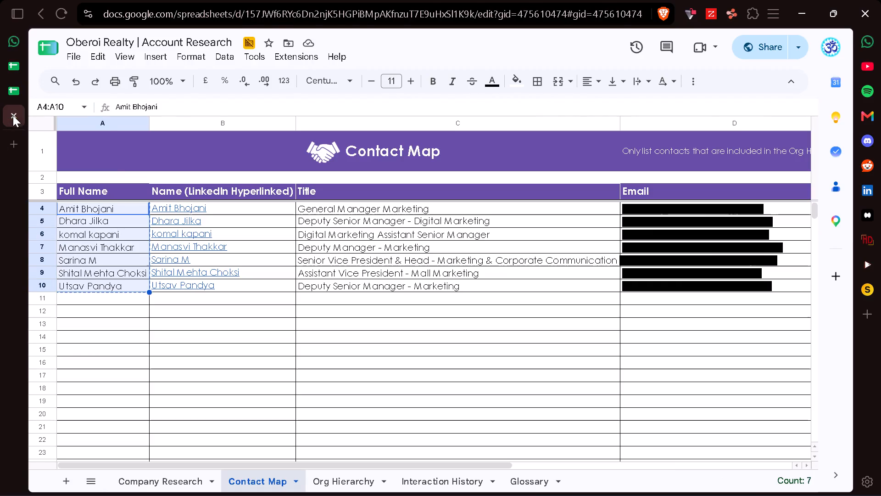
left_click(329, 205)
key("ctrl+shift+Down")
key("ctrl+c")
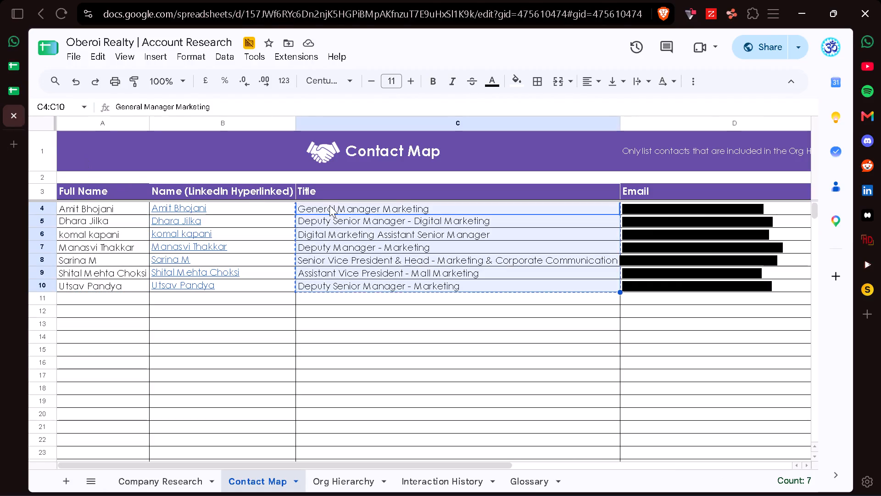
left_click(22, 92)
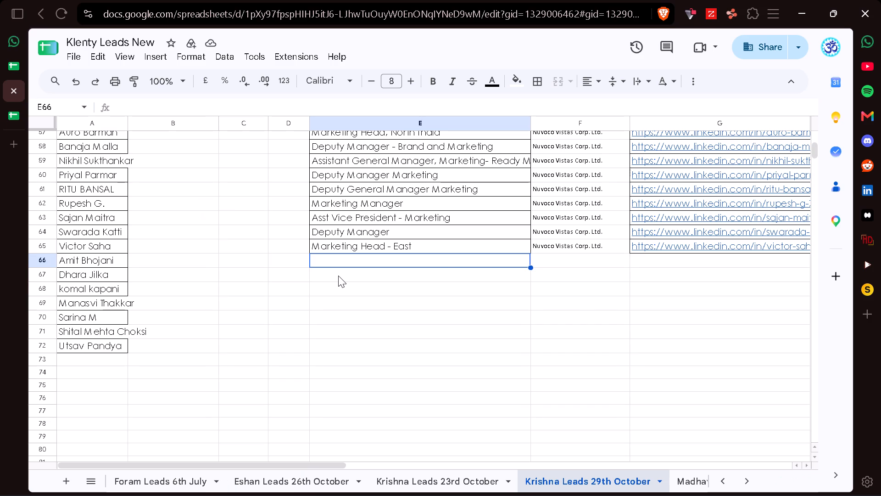
key("ctrl+v")
Enter Oberoi Realty as the company in F66 and fill it down to F72.
key("Right")
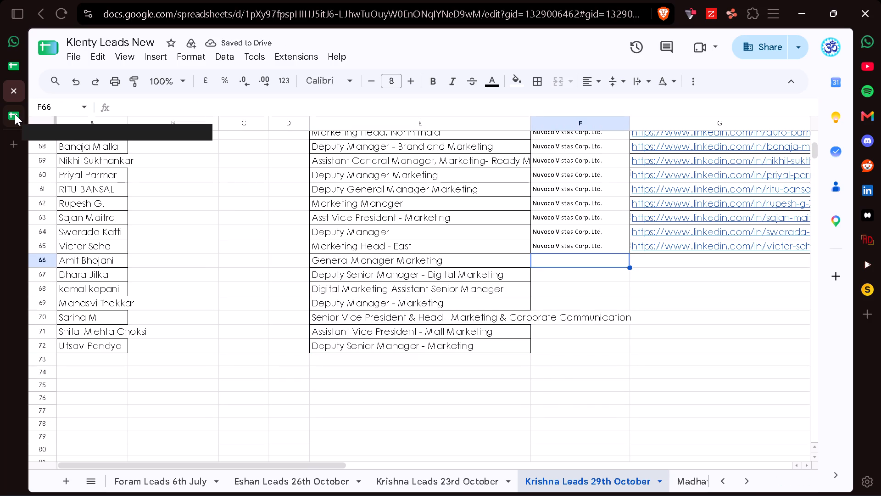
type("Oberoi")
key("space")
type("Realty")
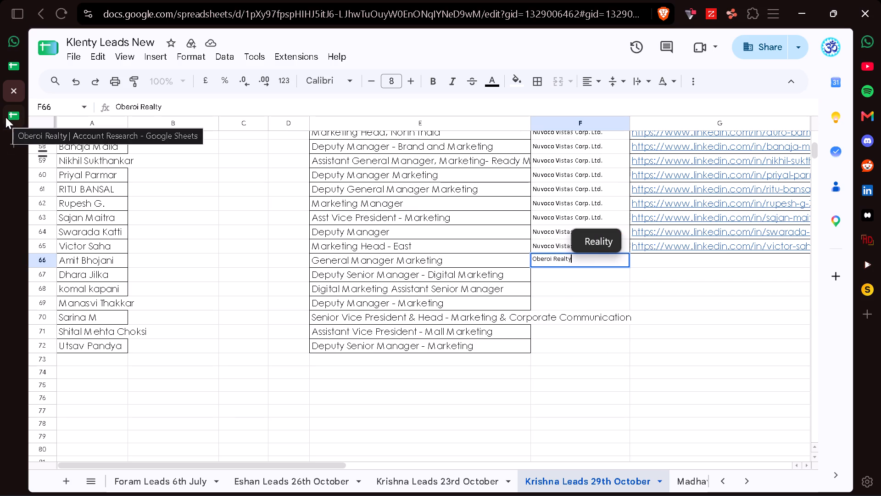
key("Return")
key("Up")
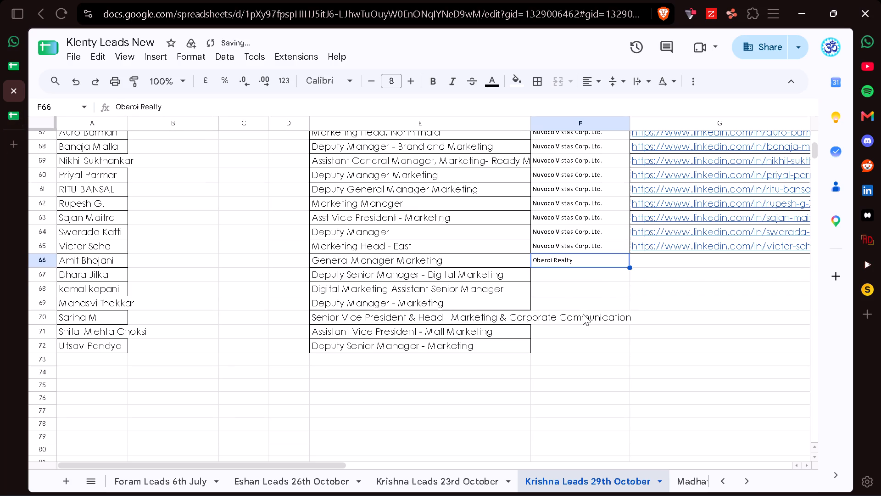
left_click_drag(628, 268, 628, 346)
Copy the LinkedIn URLs in F4:F10 of the Contact Map into column G of Klenty Leads New, starting at row 66.
scroll(628, 346, "left", 4)
key("Right")
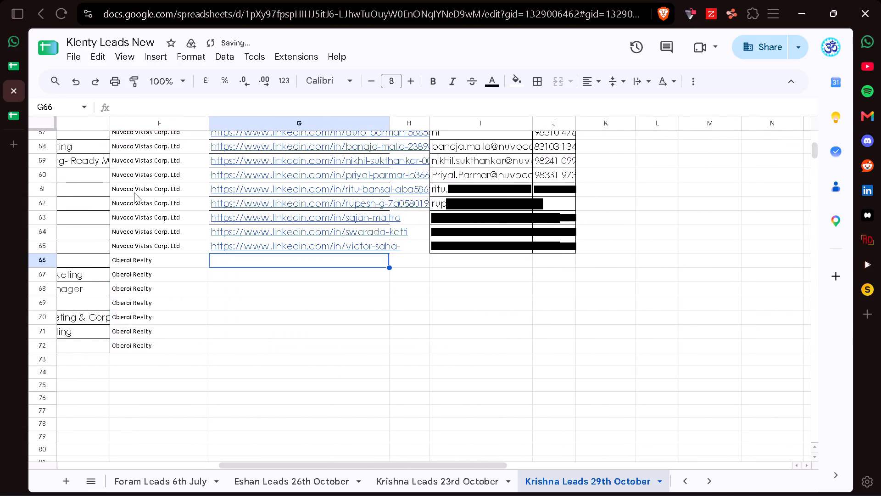
left_click(12, 122)
scroll(512, 222, "left", 5)
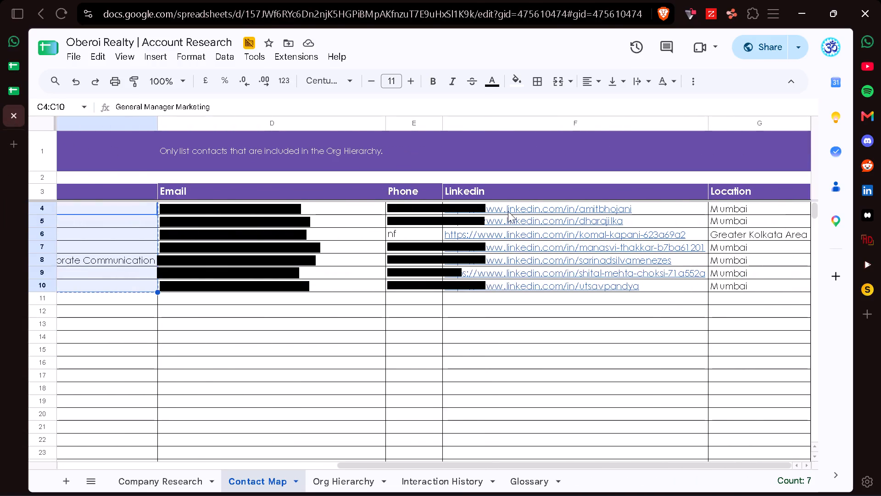
left_click(532, 212)
key("ctrl+shift+Down")
key("ctrl+c")
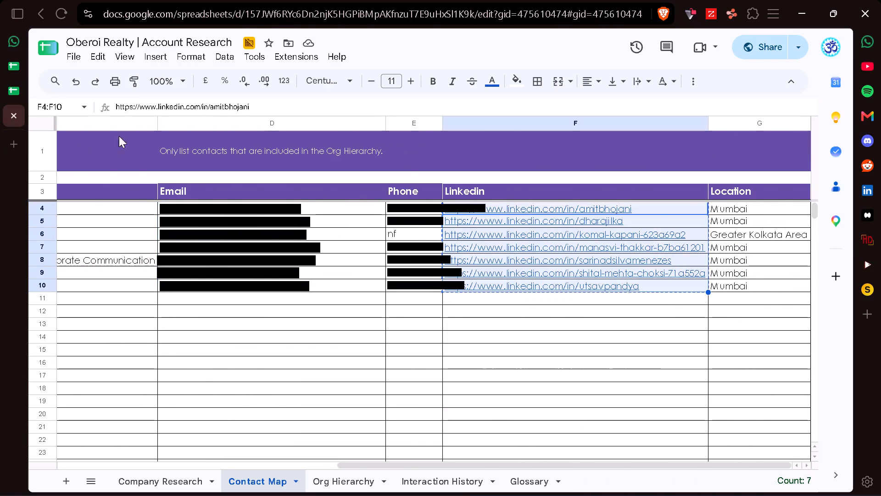
left_click(12, 93)
key("ctrl+v")
Copy the emails and phone numbers in D4:E10 of the Contact Map into I66:J72 of Klenty Leads New.
key("Right")
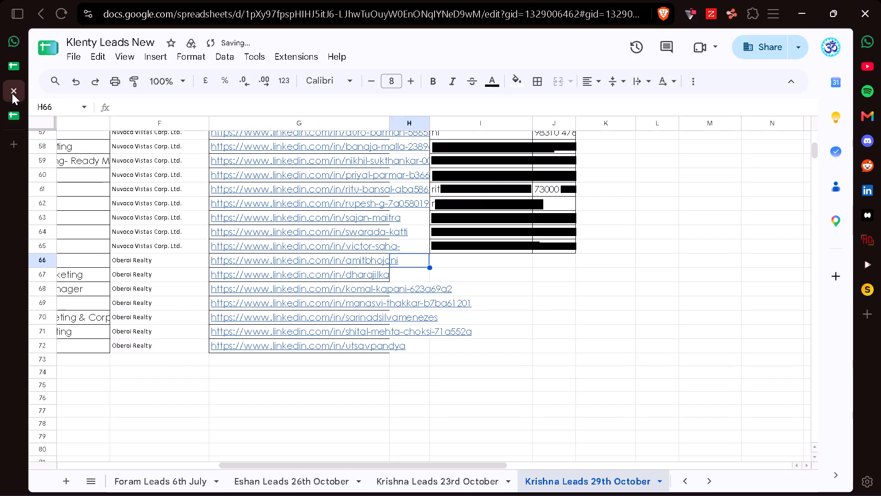
key("Right")
left_click(14, 111)
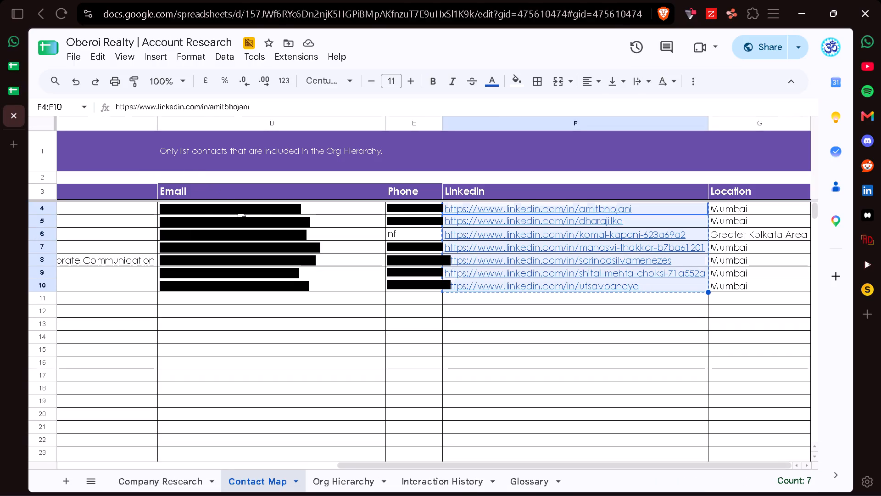
left_click(238, 208)
key("shift+Right")
key("ctrl+shift+Down")
key("ctrl+c")
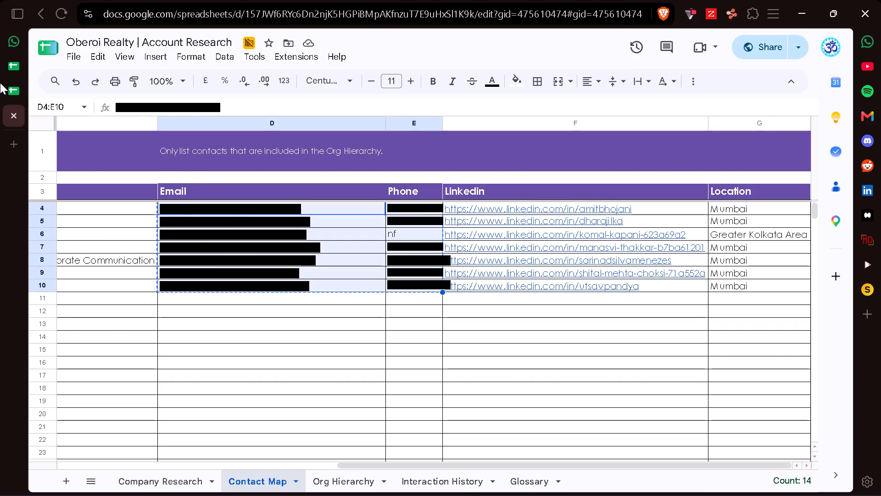
left_click(13, 91)
key("ctrl+v")
scroll(379, 248, "right", 3)
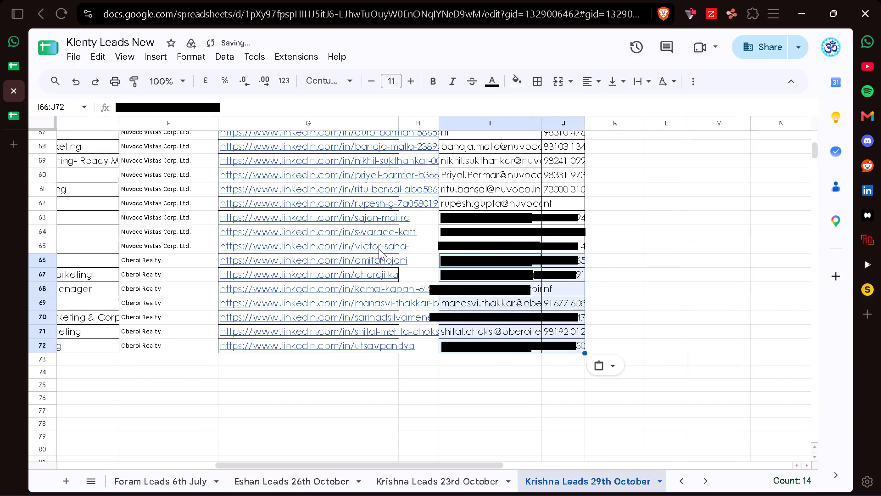
scroll(379, 248, "right", 4)
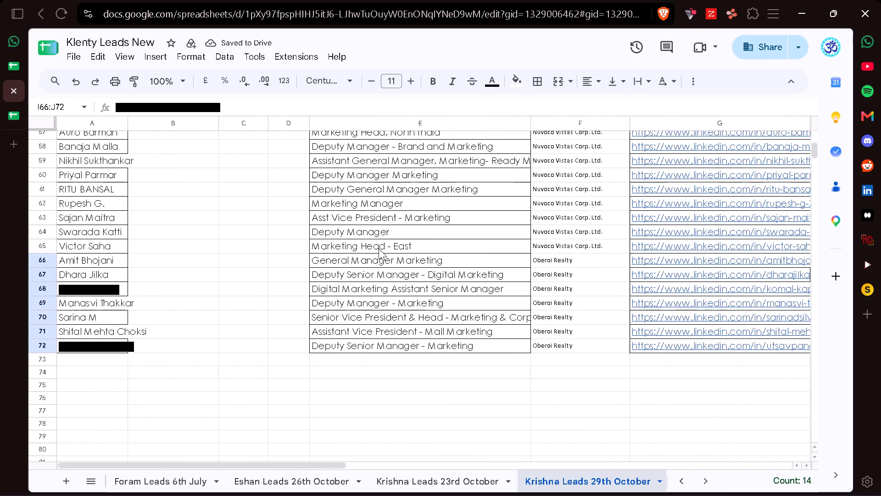
Copy the sharing link of the Oberoi Realty Account Research spreadsheet, then close that spreadsheet.
left_click(14, 122)
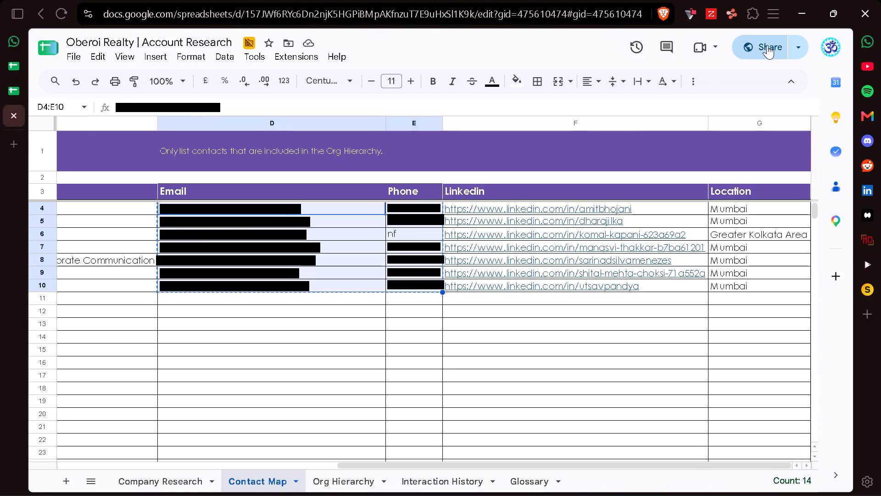
left_click(767, 45)
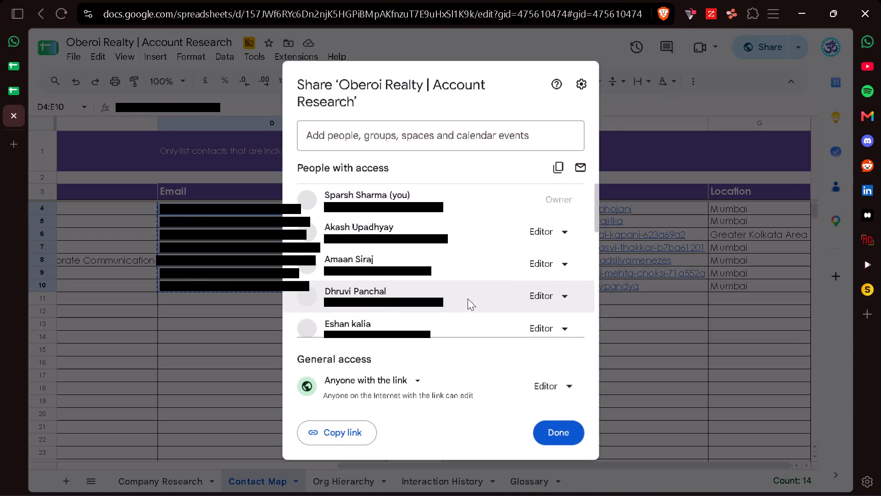
left_click(352, 438)
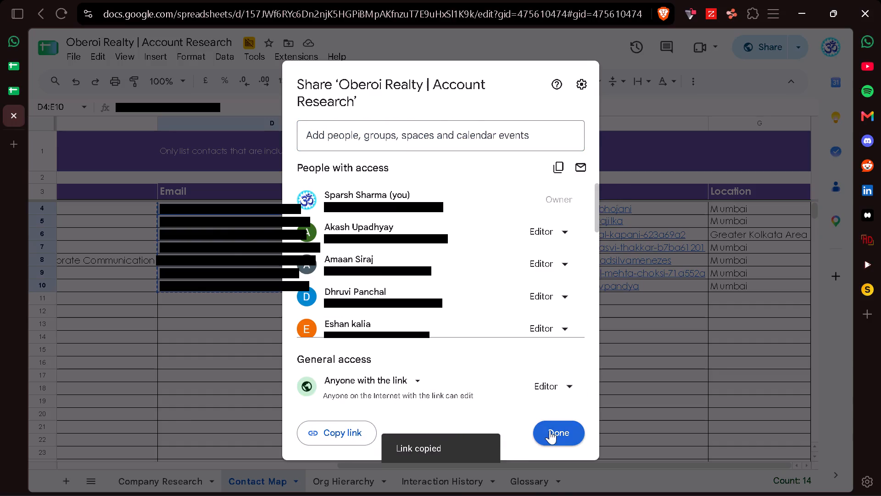
left_click(550, 430)
scroll(200, 326, "right", 9)
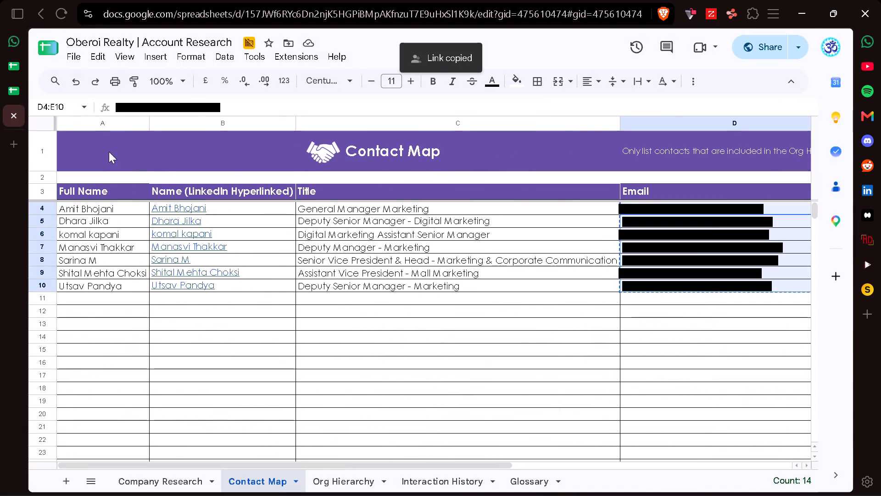
left_click(109, 152)
left_click(11, 113)
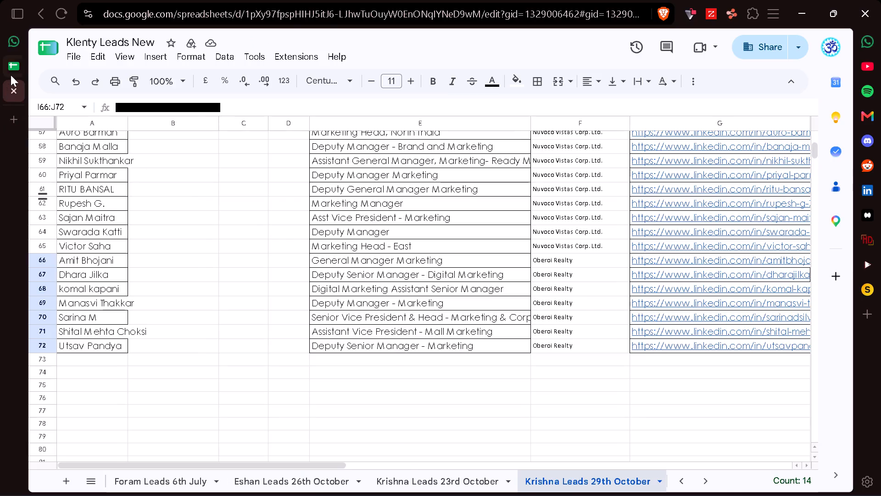
Paste the copied link into B537 of the Tushar Account sheet in AR Master Sheet and convert it to a file chip.
left_click(11, 74)
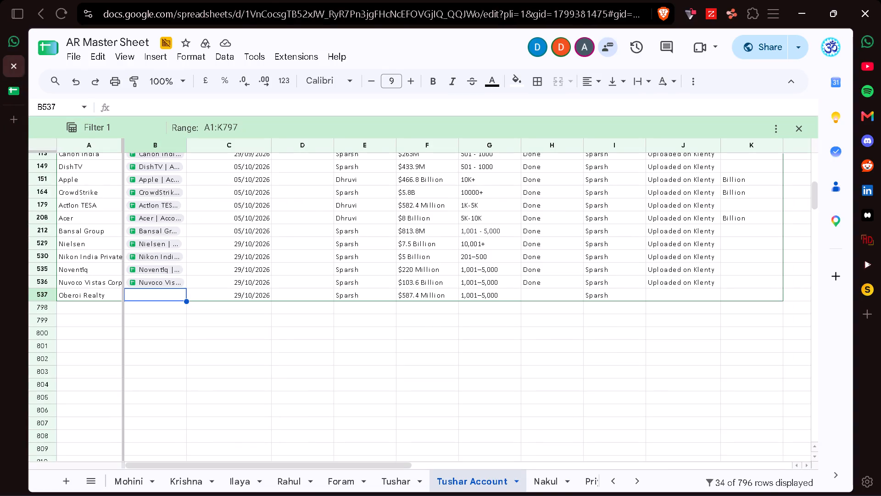
key("ctrl+v")
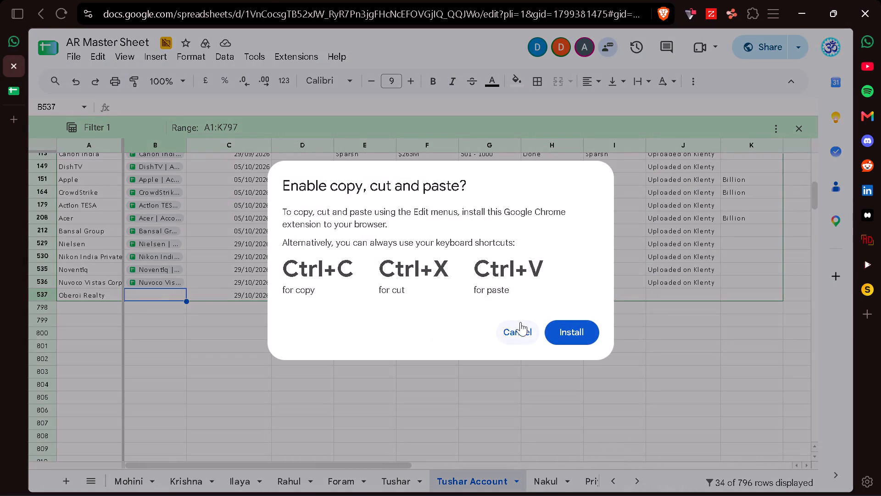
left_click(527, 325)
left_click(153, 295)
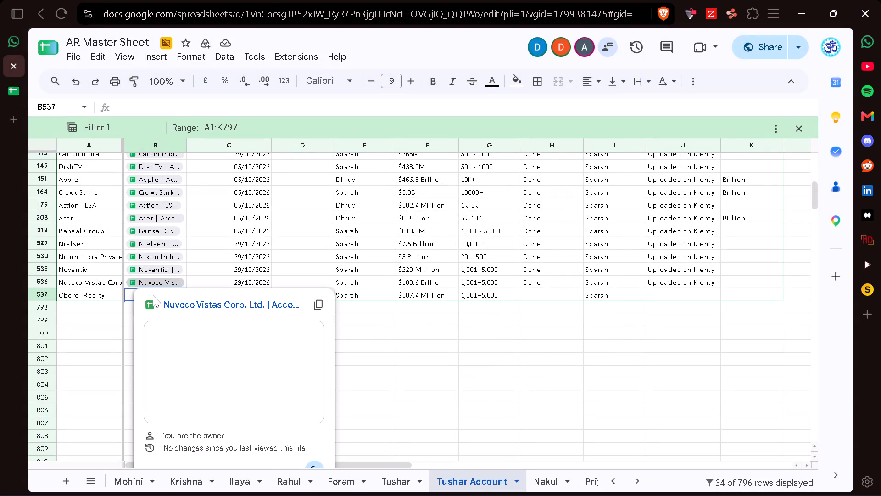
left_click(128, 299)
key("ctrl+v")
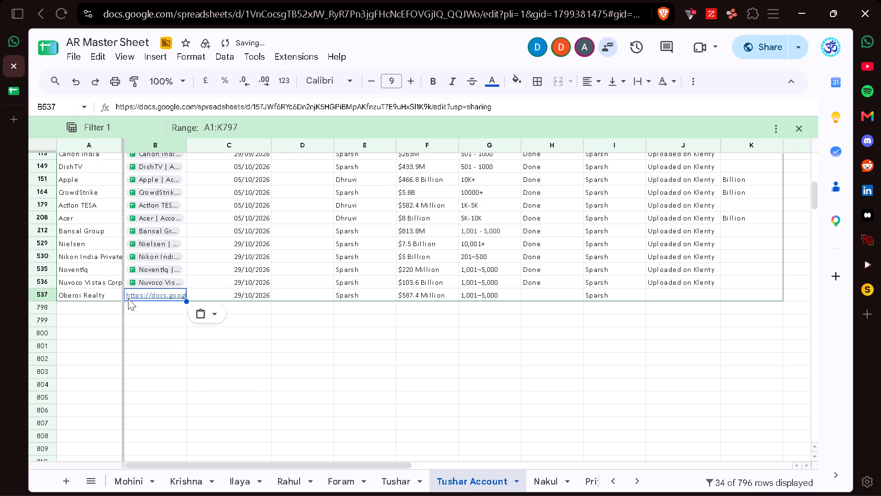
key("Tab")
Mark the Oberoi Realty row 537 as Done in column H and Uploaded on Klenty in column J.
key("Right")
key("Right")
key("Right")
key("Right")
key("Right")
key("Right")
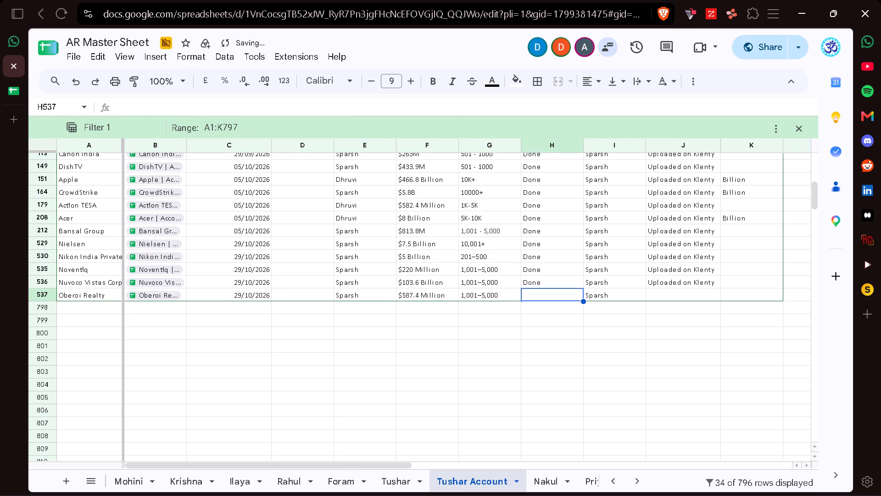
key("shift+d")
key("Return")
key("Right")
key("Right")
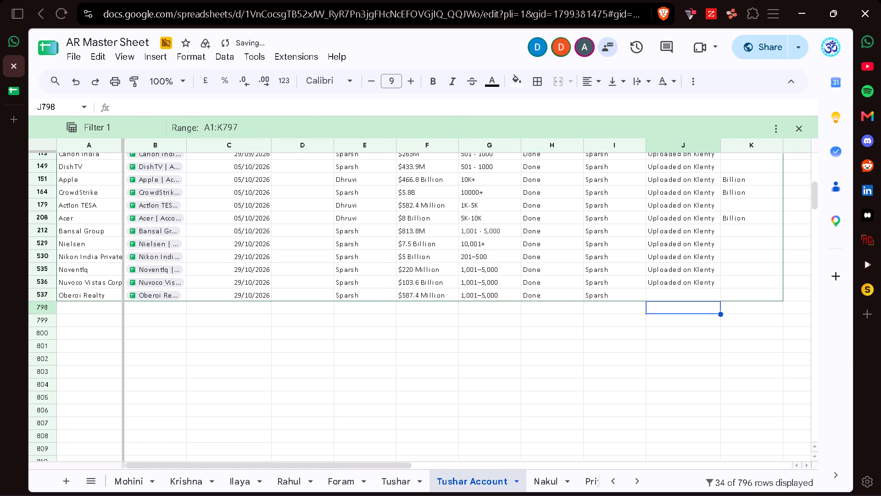
key("Up")
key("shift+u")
key("Return")
In Klenty Leads New, fill the name-splitting SPLIT formula from C45 down to C72.
left_click(13, 96)
scroll(181, 246, "up", 2)
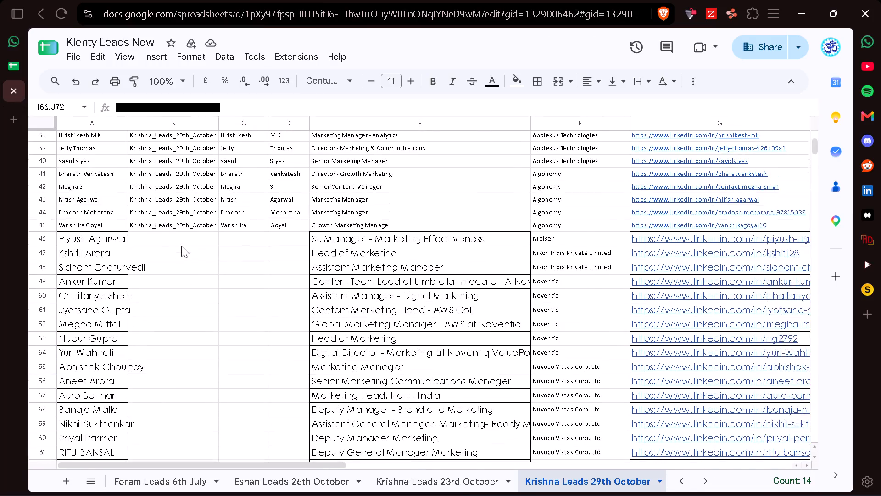
scroll(181, 246, "up", 1)
left_click(87, 242)
key("ctrl+shift+Down")
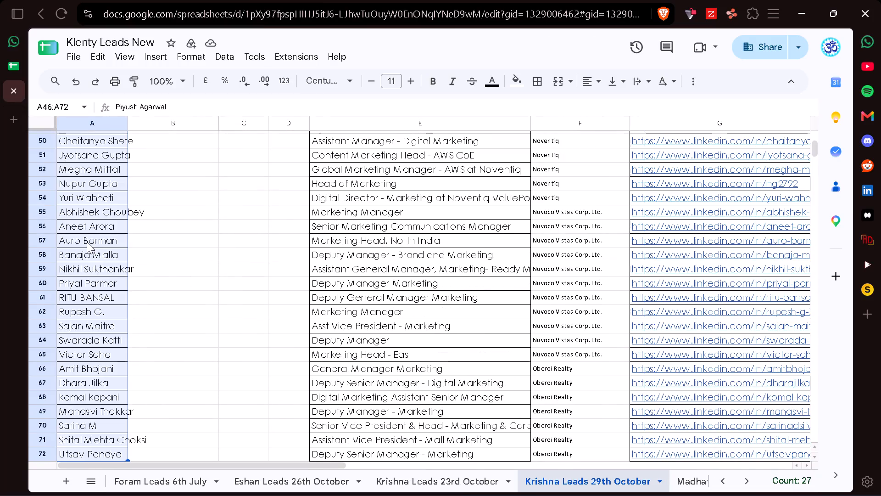
scroll(87, 242, "up", 3)
left_click(261, 239)
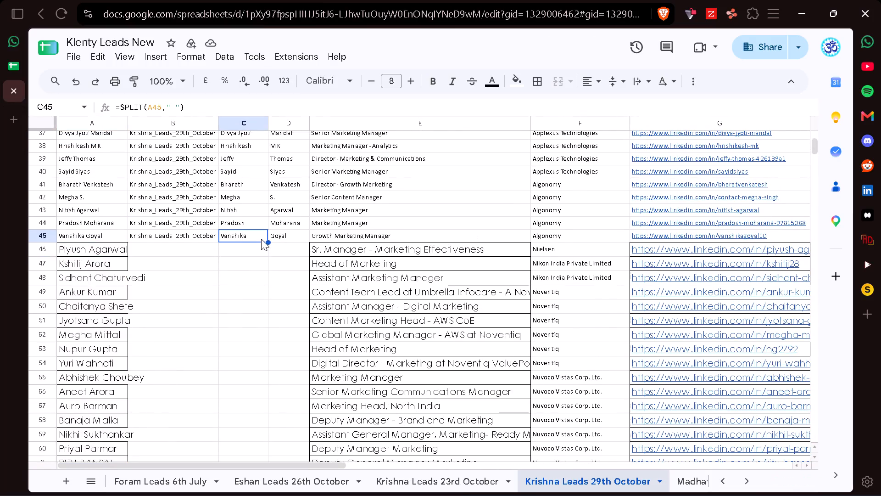
left_click_drag(268, 243, 249, 495)
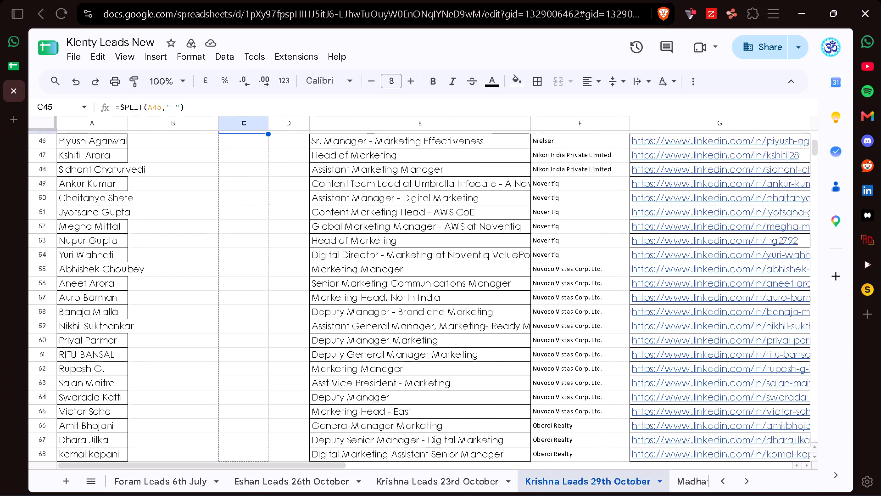
left_click_drag(249, 495, 244, 316)
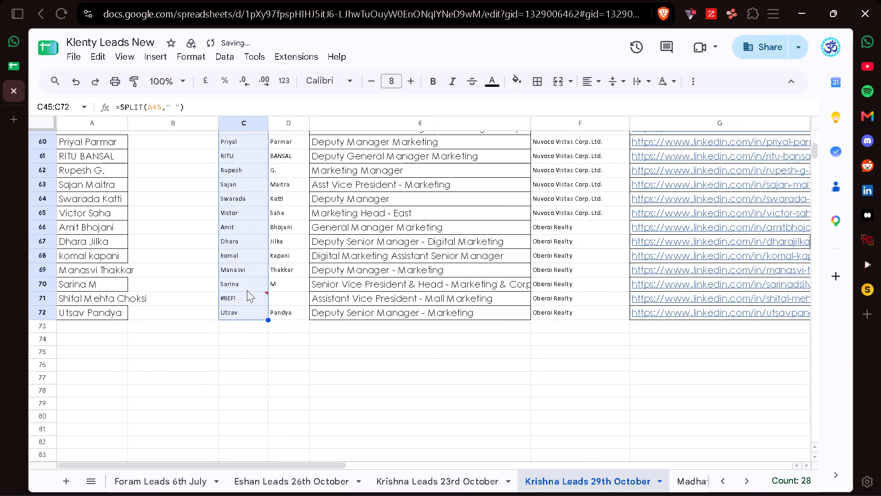
Replace the broken name split in row 71 with the contact's two-word first name in C71 and the surname in D71.
left_click(244, 302)
key("BackSpace")
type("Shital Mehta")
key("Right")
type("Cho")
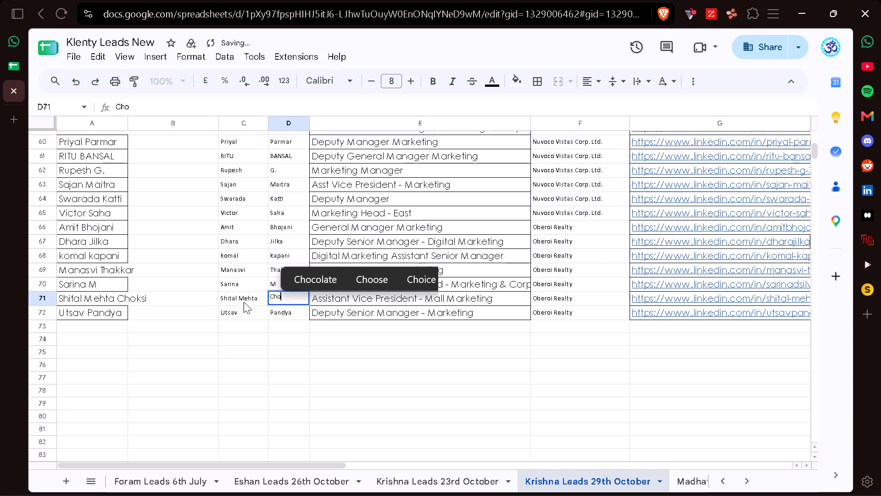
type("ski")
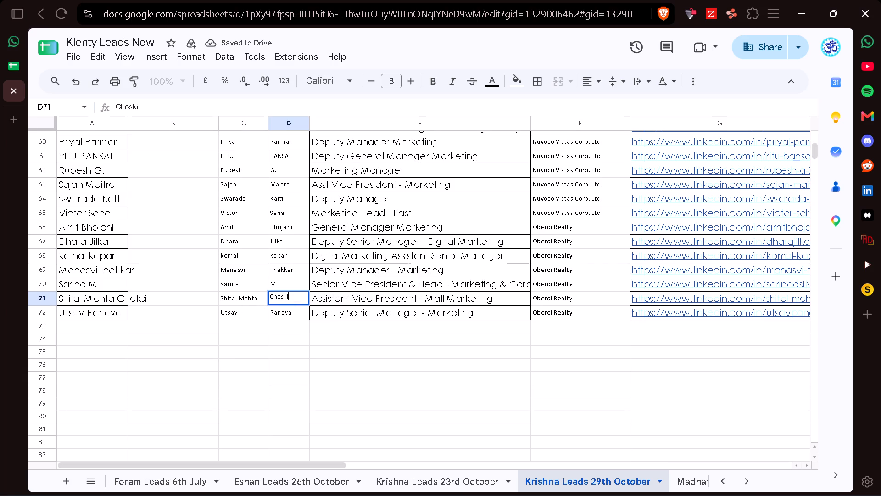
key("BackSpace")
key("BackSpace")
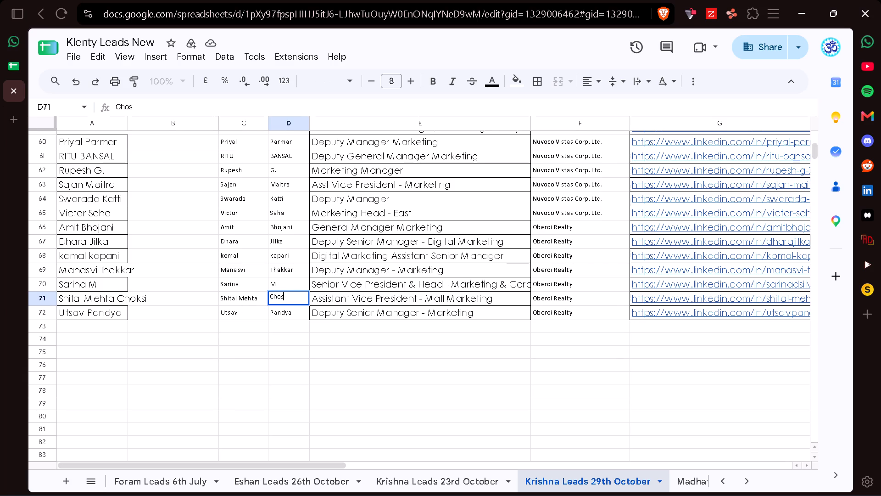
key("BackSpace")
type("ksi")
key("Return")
Copy the Krishna_Leads_29th_October tag from B45 into B46:B72.
scroll(244, 302, "up", 1)
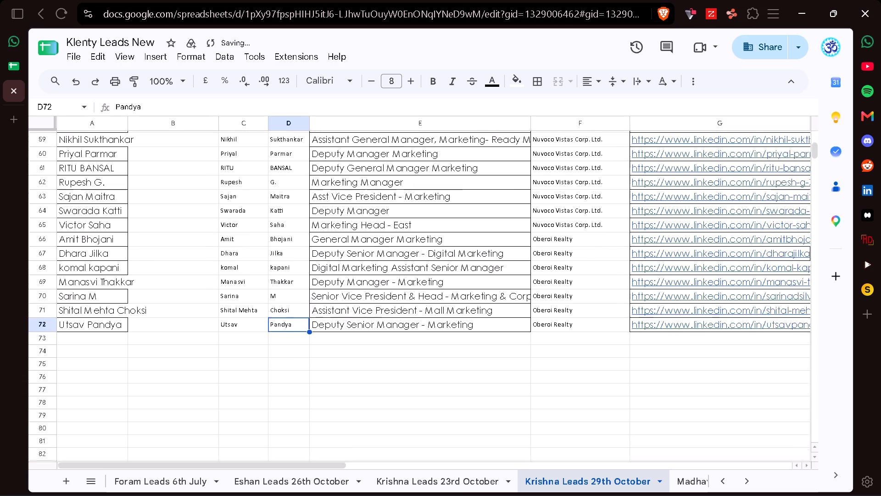
scroll(244, 302, "up", 4)
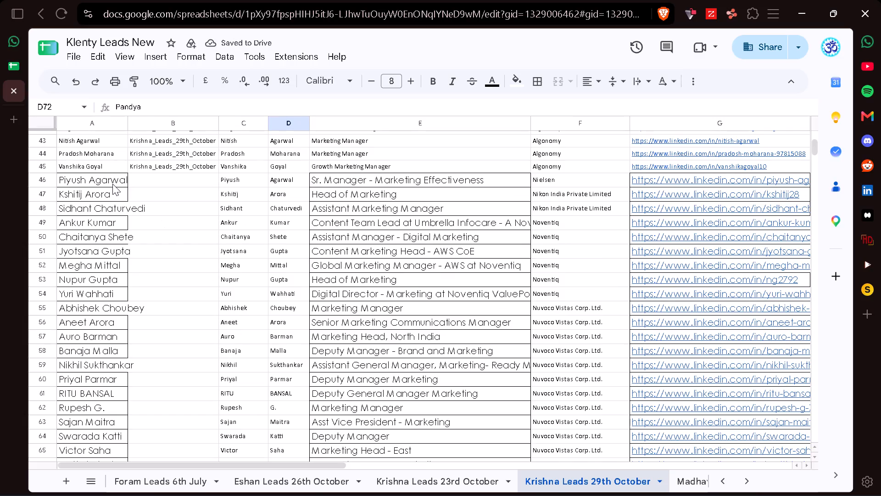
left_click(111, 183)
left_click(201, 168)
key("ctrl+c")
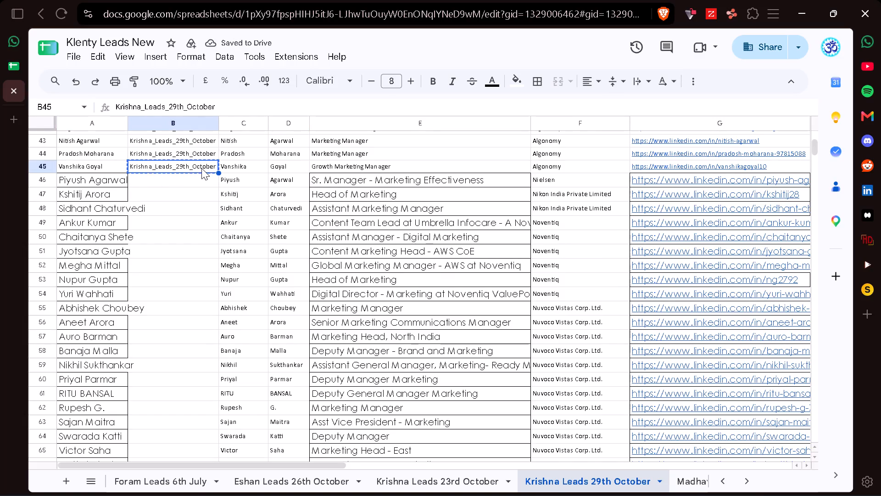
left_click(190, 177)
key("shift+Down")
key("shift+Down")
key("shift+Down")
key("shift+Down")
key("shift+Down")
key("shift+Down")
key("shift+Down")
key("shift+Down")
key("shift+Down")
key("shift+Down")
key("shift+Down")
key("shift+Down")
key("shift+Down")
key("shift+Down")
key("shift+Down")
key("shift+Down")
key("shift+Down")
key("shift+Down")
key("shift+Down")
key("shift+Down")
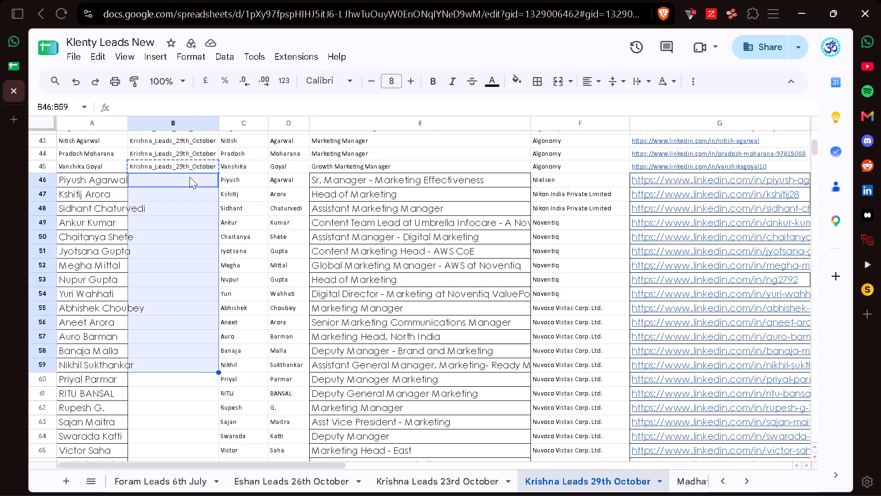
key("shift+Up")
key("shift+Up")
key("shift+Up")
key("shift+Up")
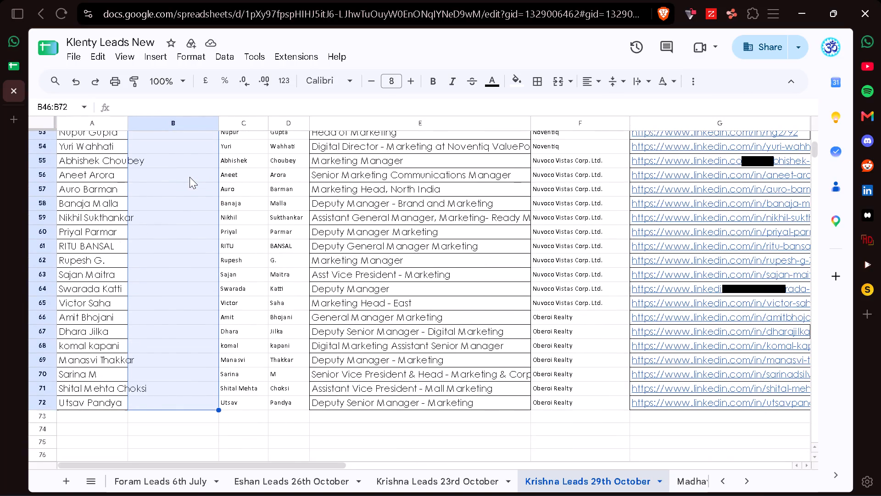
key("ctrl+v")
Copy the date 29/10/26 from L45 into L46:L72.
scroll(190, 177, "left", 7)
scroll(319, 180, "up", 2)
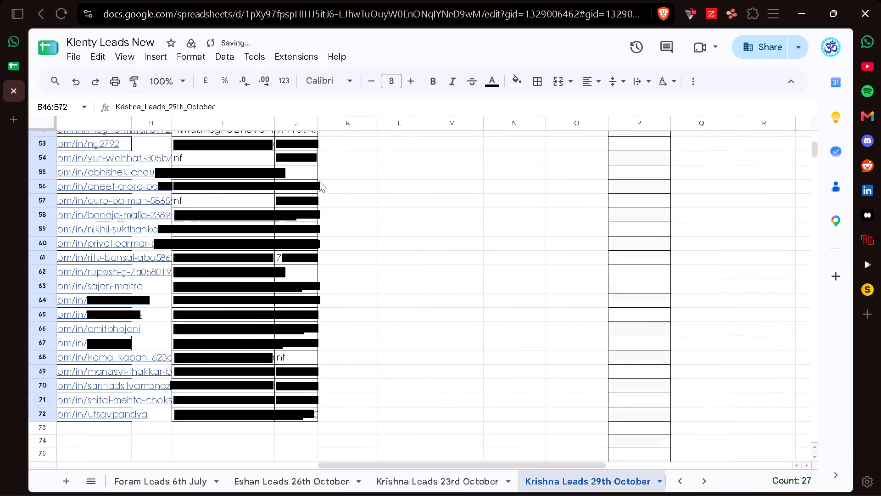
scroll(319, 180, "up", 2)
left_click(390, 302)
key("ctrl+c")
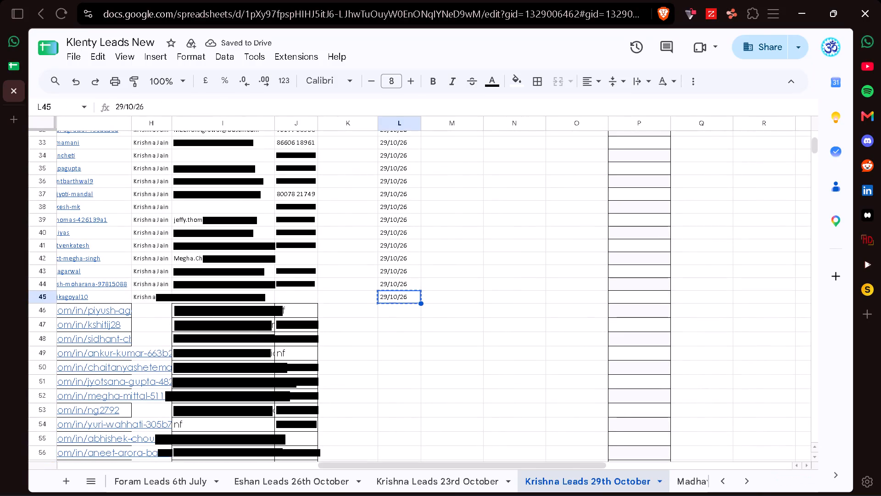
left_click(391, 307)
key("shift+Down")
key("shift+Down")
key("shift+Down")
key("shift+Down")
key("shift+Down")
key("shift+Down")
key("shift+Down")
key("shift+Down")
key("shift+Down")
key("shift+Down")
key("shift+Down")
key("shift+Down")
key("shift+Down")
key("shift+Down")
key("shift+Down")
key("shift+Down")
key("shift+Down")
key("shift+Down")
key("shift+Down")
key("shift+Down")
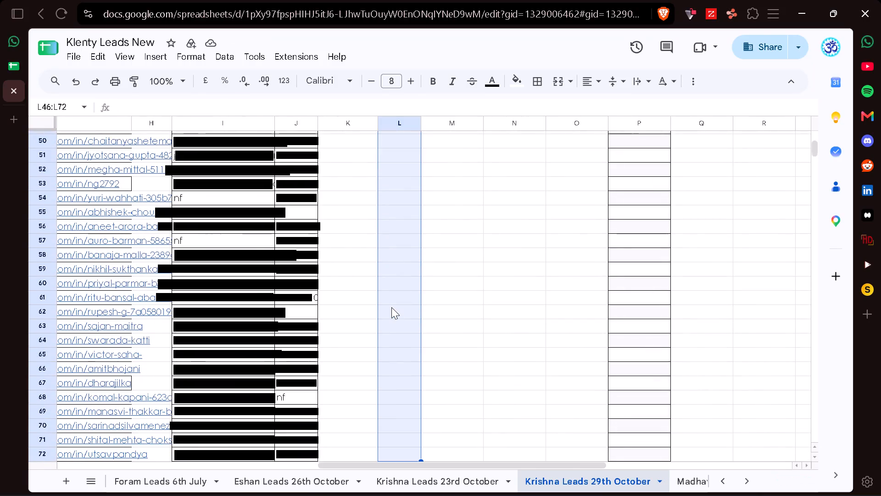
key("shift+Down")
key("shift+Down")
key("shift+Up")
key("shift+Up")
key("ctrl+v")
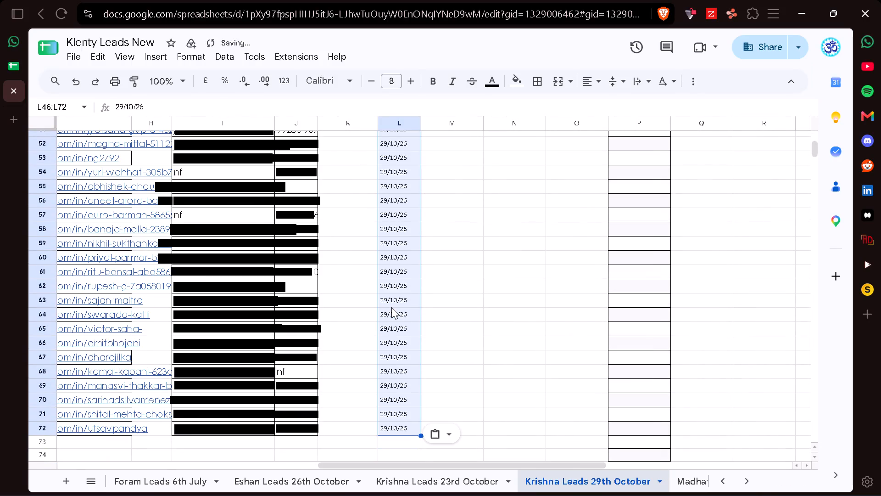
Set the text of the newly added lead rows A46:L72 to Calibri at font size 8.
scroll(312, 317, "right", 11)
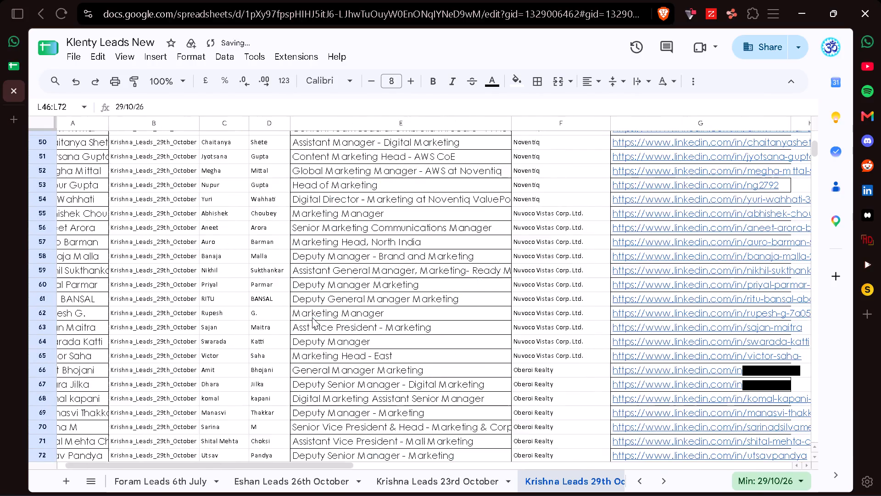
scroll(312, 317, "right", 2)
left_click(94, 315)
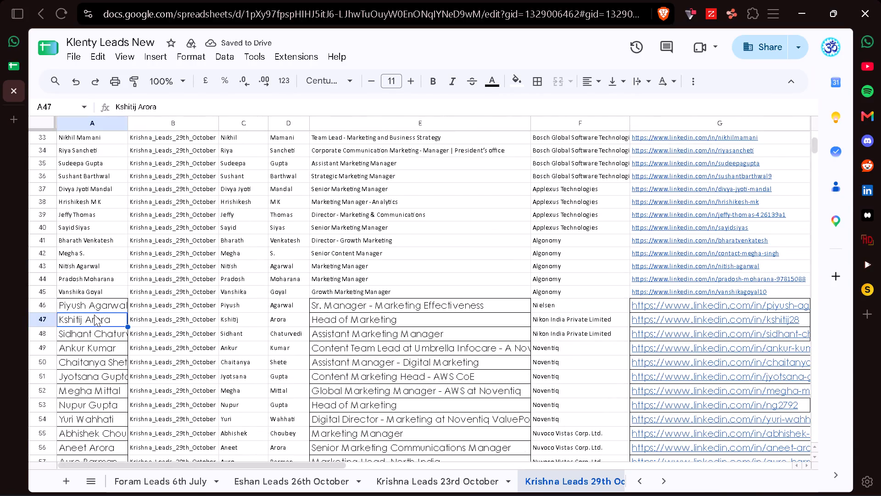
key("Up")
key("ctrl+shift+Down")
key("ctrl+shift+Right")
key("ctrl+shift+Right")
key("ctrl+shift+Right")
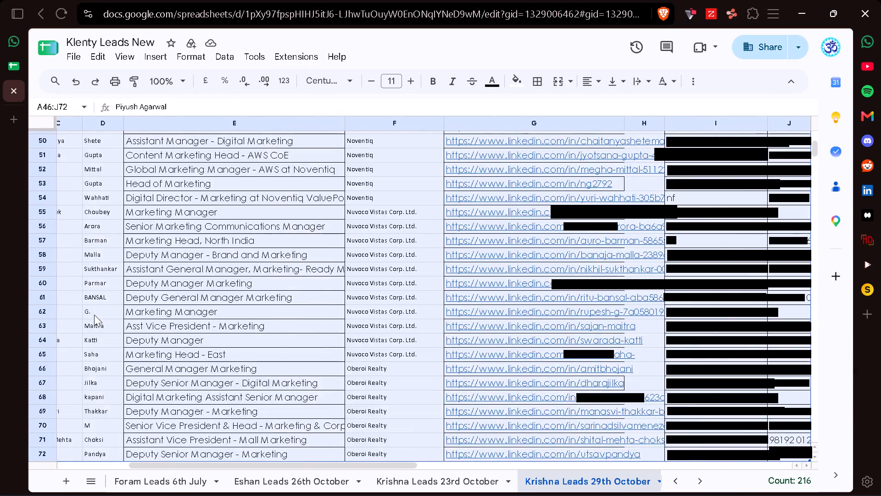
key("ctrl+shift+Right")
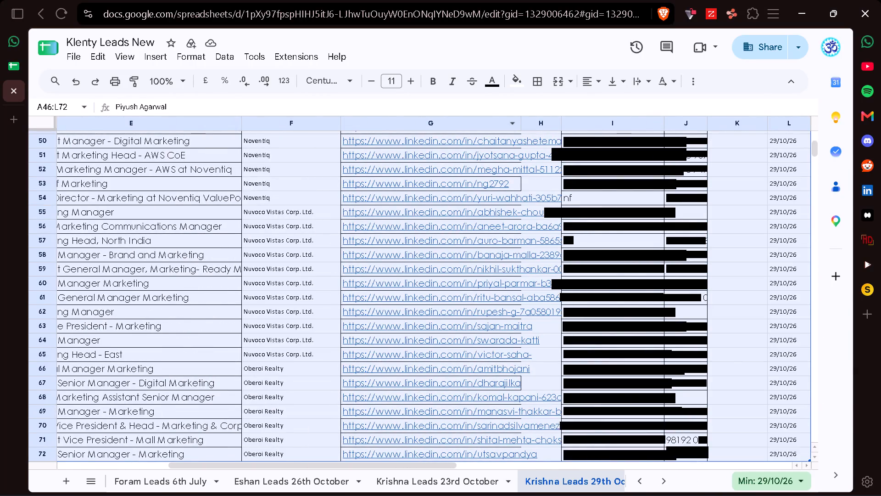
triple_click(372, 86)
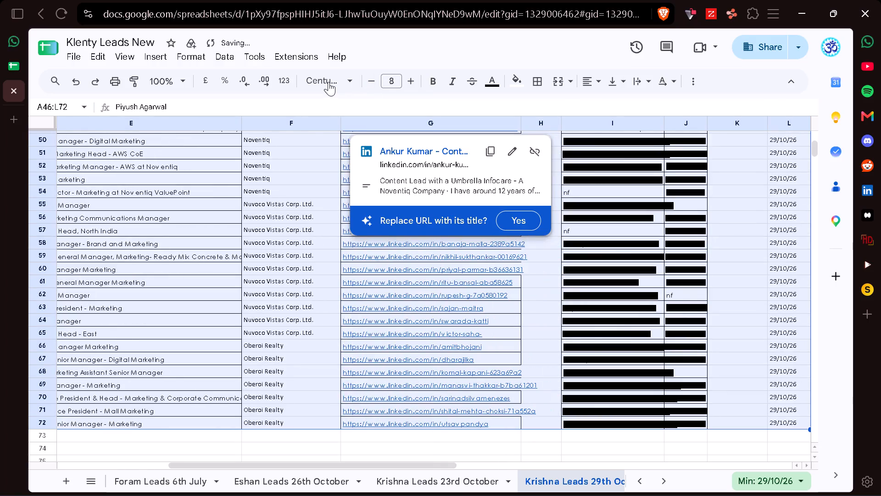
left_click(329, 82)
left_click(341, 209)
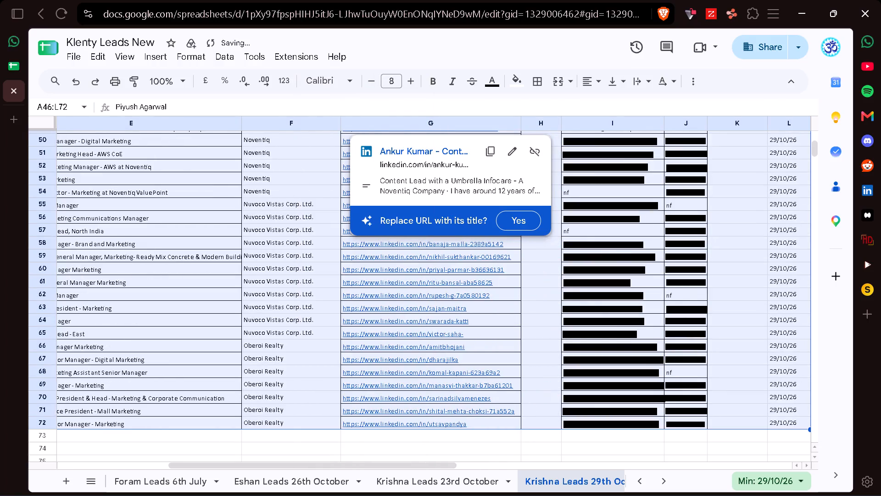
Remove all borders from A46:L72 and align the cells to the left and vertically to the middle.
left_click(541, 82)
left_click(622, 132)
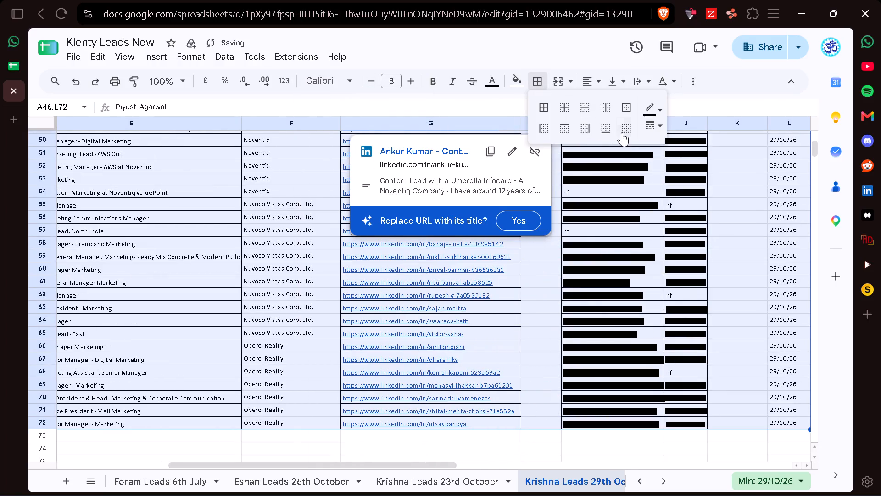
left_click_drag(613, 79, 641, 113)
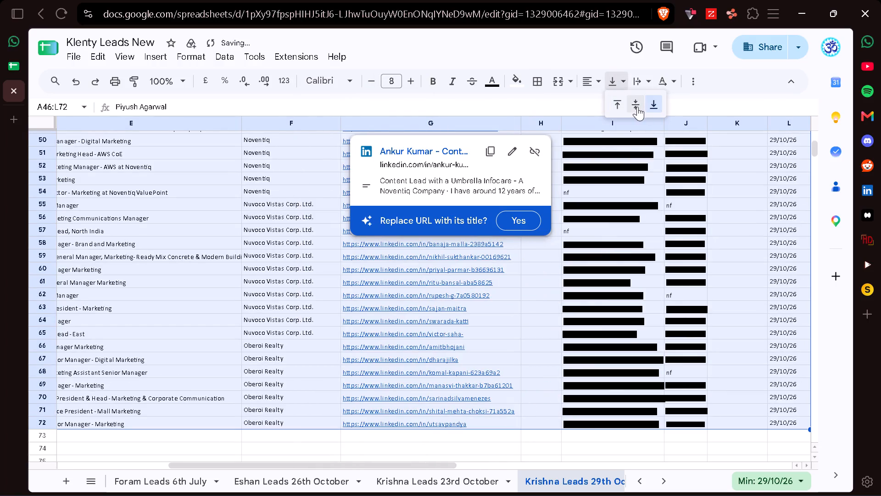
left_click(637, 106)
left_click(588, 83)
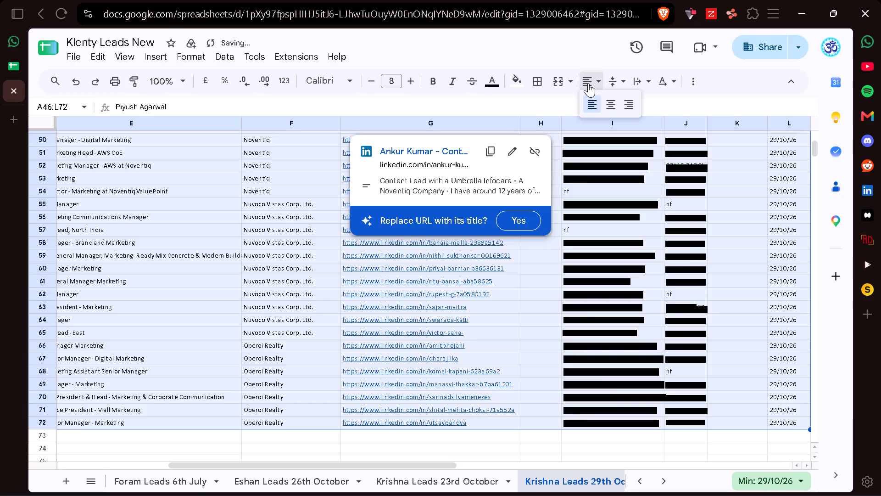
left_click(590, 96)
Auto-fit the column widths of the entire Krishna Leads 29th October sheet and check the added rows.
scroll(270, 247, "right", 3)
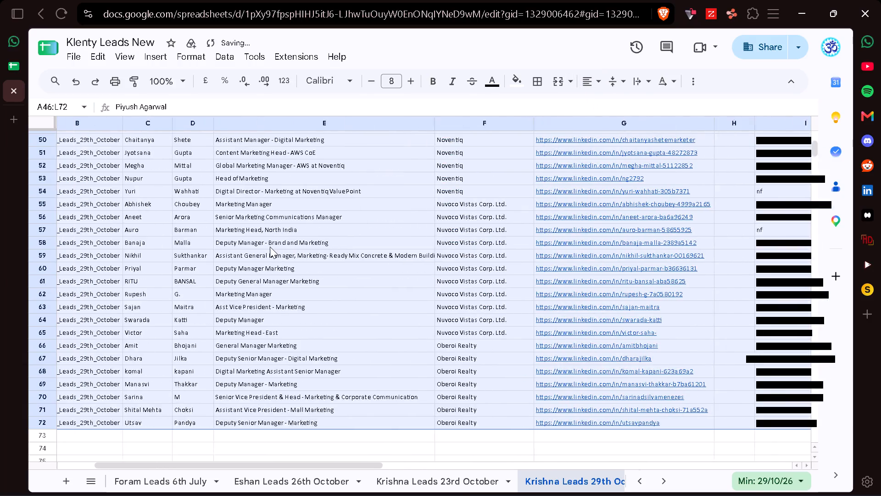
scroll(270, 247, "up", 6)
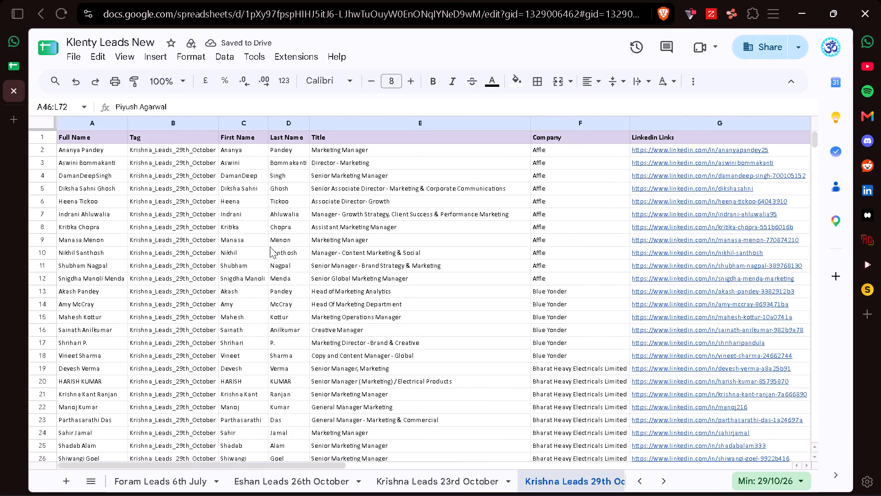
left_click(37, 125)
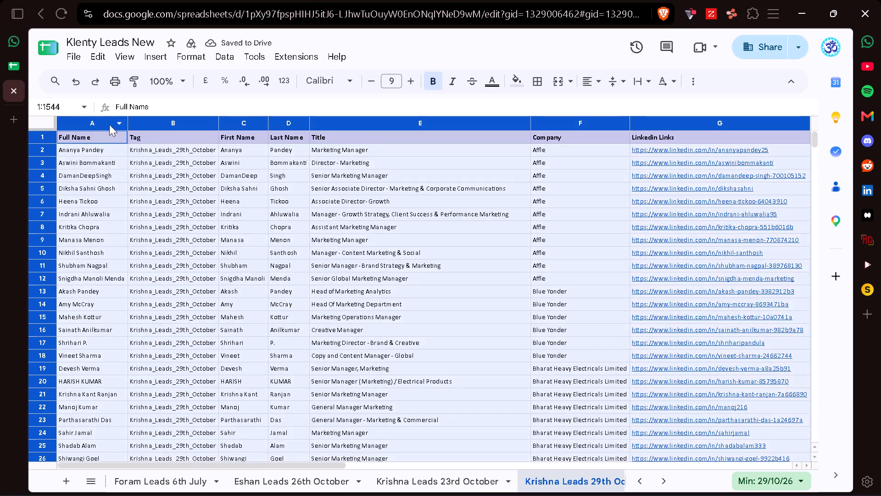
double_click(126, 120)
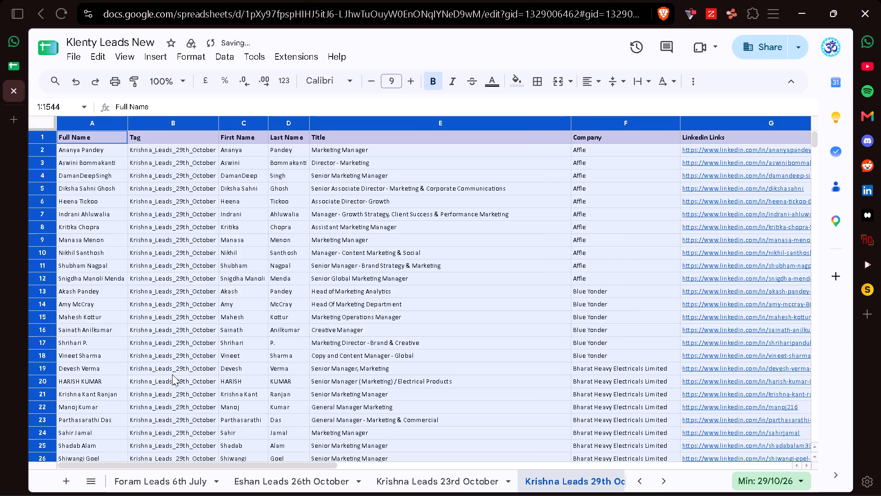
scroll(172, 374, "down", 7)
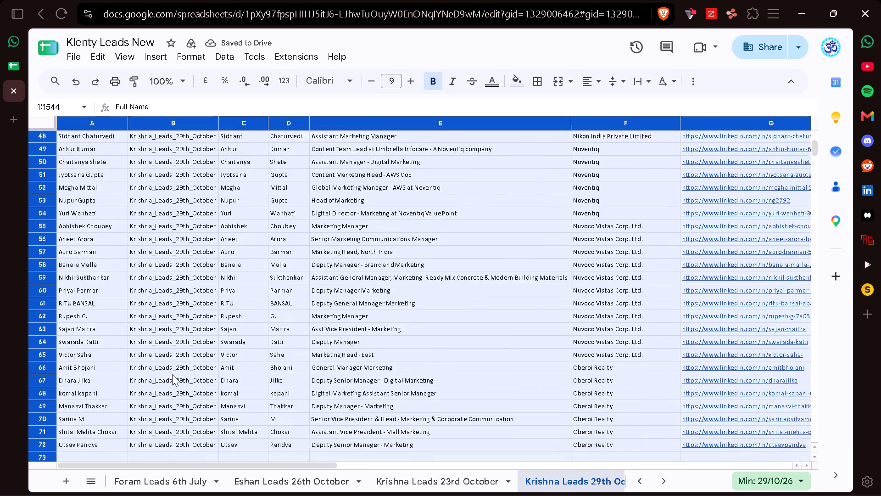
scroll(172, 374, "down", 2)
left_click(172, 426)
Fill the name in H45 down through H72 for the added leads.
scroll(172, 426, "up", 2)
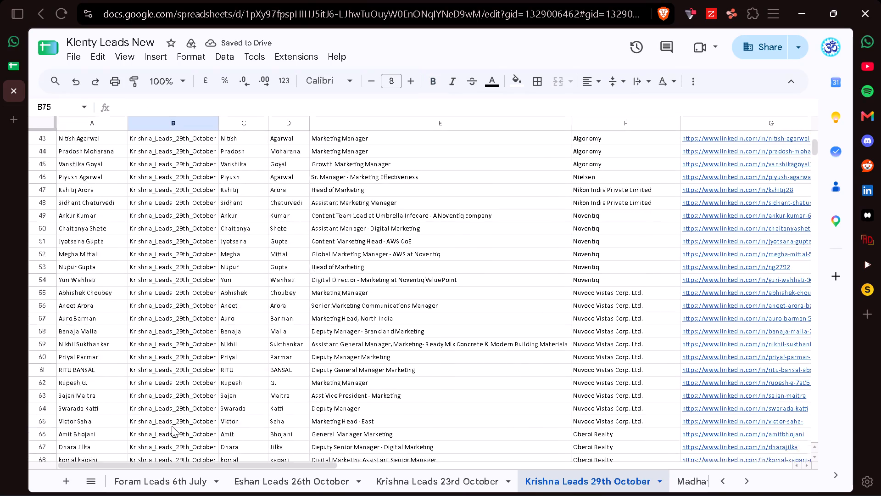
scroll(391, 326, "up", 1)
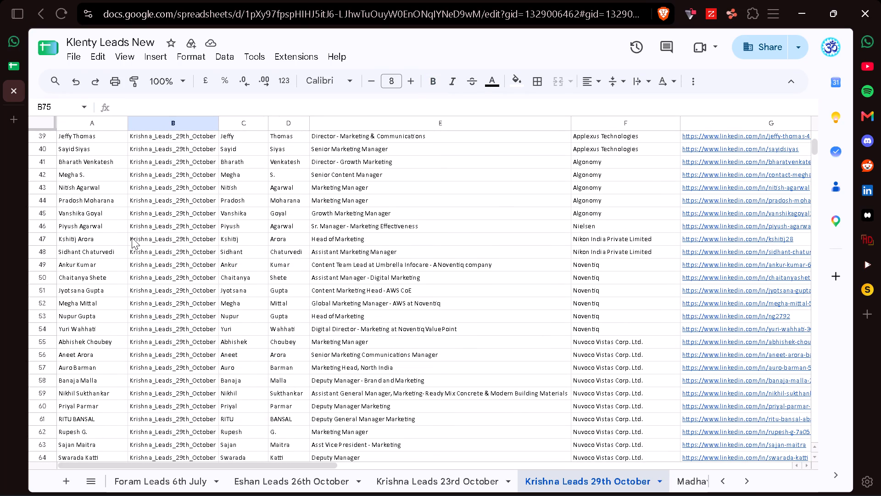
left_click(74, 225)
key("ctrl+shift+Down")
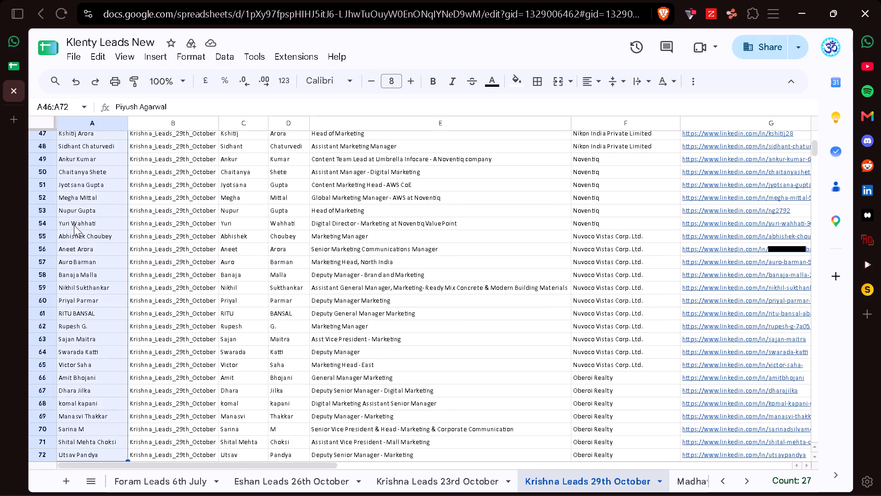
scroll(534, 311, "left", 5)
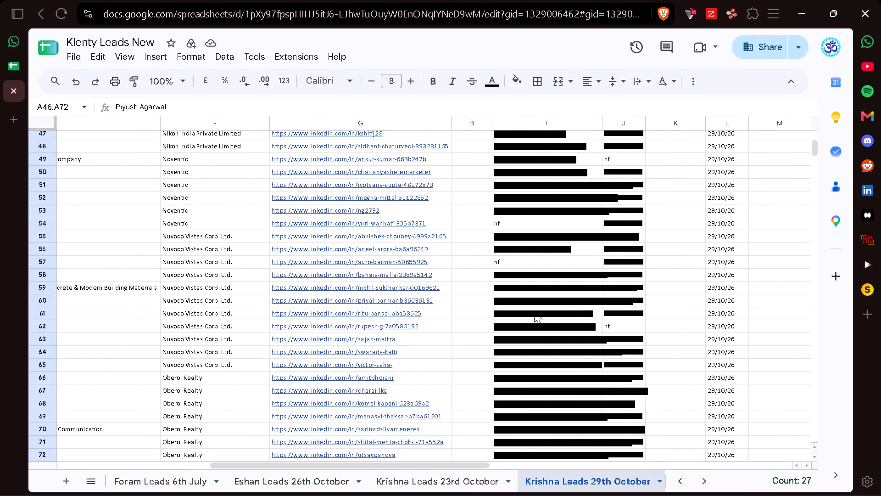
scroll(534, 311, "up", 1)
left_click(447, 231)
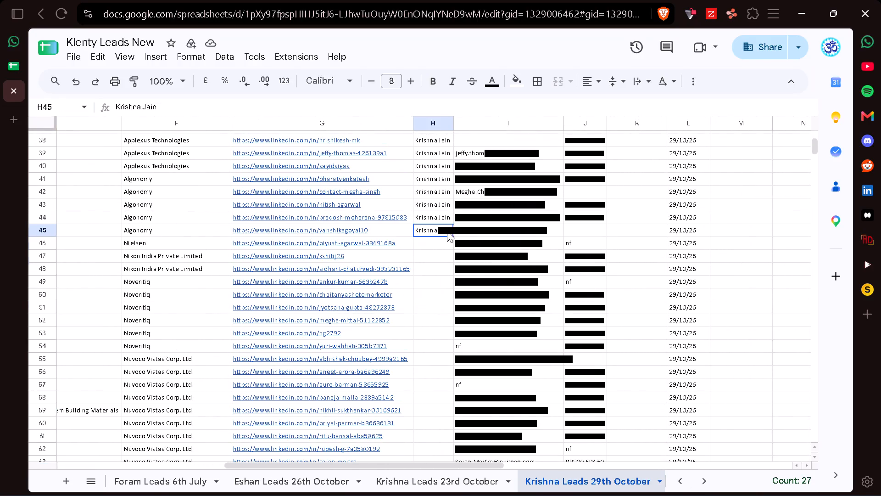
left_click_drag(453, 235, 448, 495)
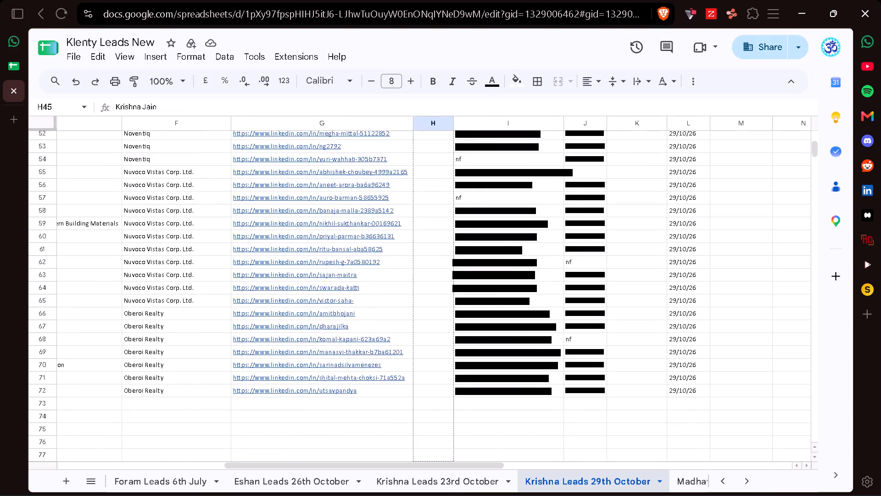
left_click_drag(448, 495, 445, 271)
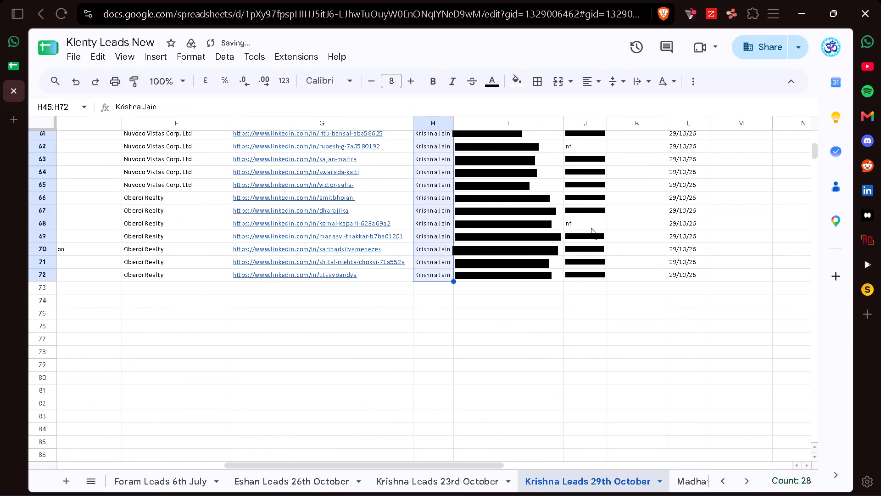
Clear the nf placeholders from cells J68, J62, J55, I57, I54, J49 and J46 of the added leads.
left_click(590, 228)
key("BackSpace")
scroll(504, 183, "up", 2)
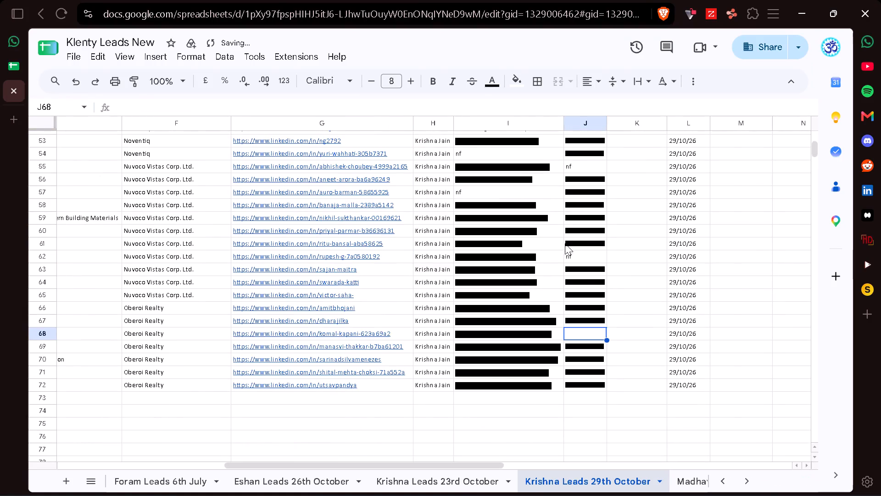
left_click(573, 257)
key("BackSpace")
scroll(573, 257, "up", 1)
left_click(575, 246)
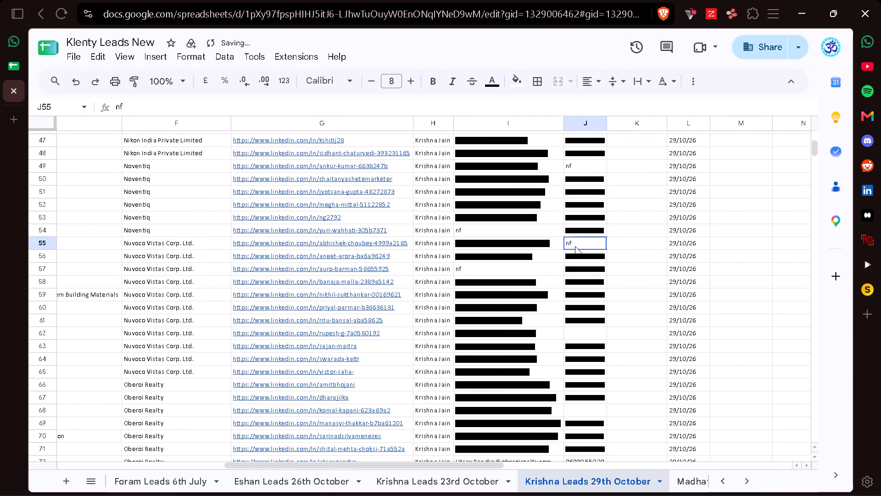
key("BackSpace")
left_click(484, 265)
key("BackSpace")
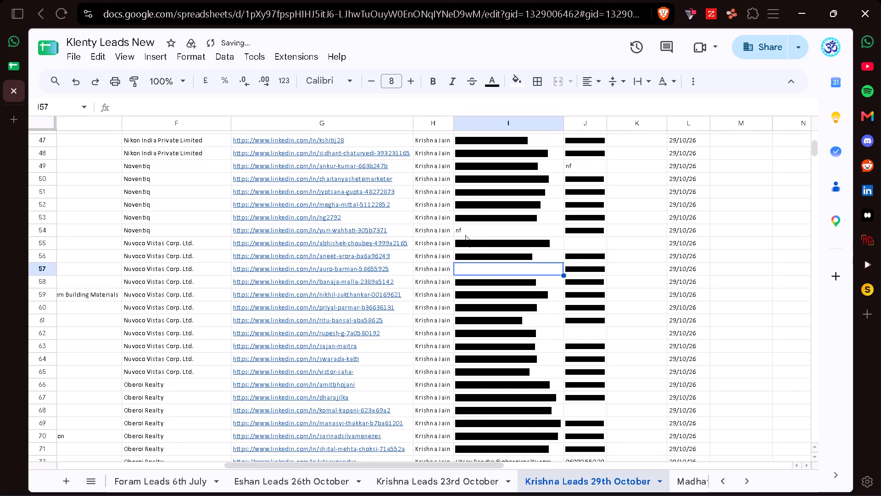
left_click(464, 233)
key("BackSpace")
scroll(464, 233, "up", 1)
left_click(586, 218)
key("BackSpace")
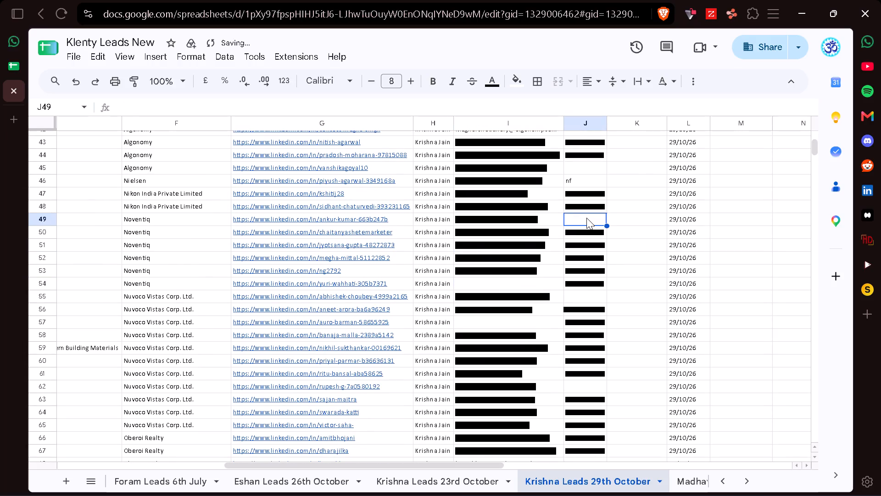
left_click(573, 176)
key("BackSpace")
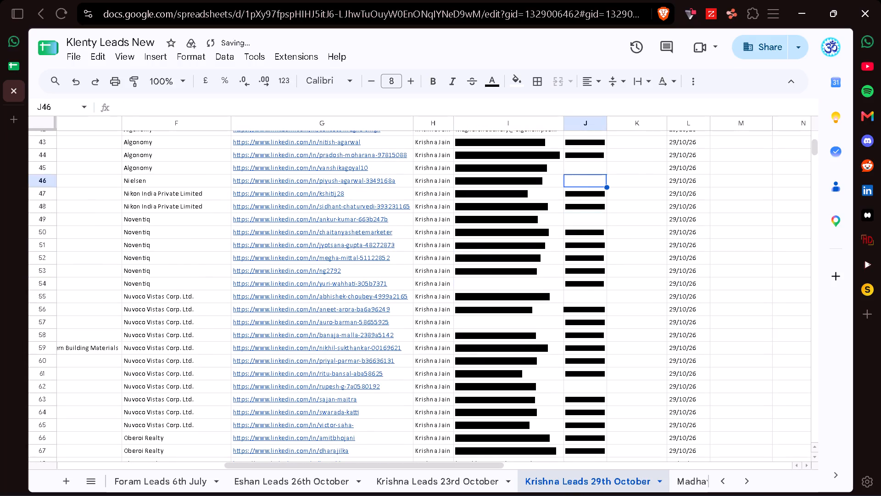
Select the phone cells J46:J72 and check the added lead rows for leftover placeholders and complete entries.
key("ctrl+shift+Down")
key("ctrl+shift+Down")
key("ctrl+shift+Down")
key("ctrl+shift+Down")
key("ctrl+shift+Down")
key("ctrl+shift+Down")
key("ctrl+shift+Down")
key("ctrl+shift+Down")
key("ctrl+shift+Down")
key("ctrl+shift+Down")
key("ctrl+shift+Down")
key("ctrl+shift+Down")
key("ctrl+shift+Down")
key("ctrl+shift+Down")
key("ctrl+shift+Down")
key("ctrl+shift+Down")
key("ctrl+shift+Down")
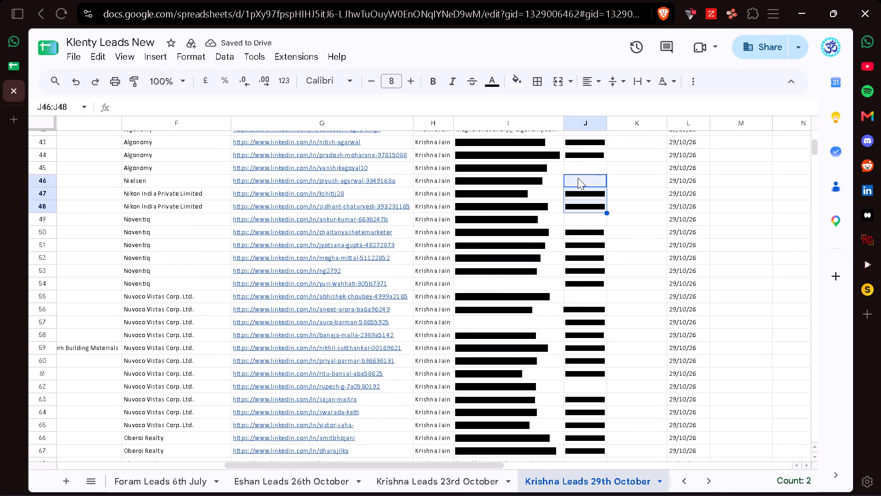
key("ctrl+shift+Up")
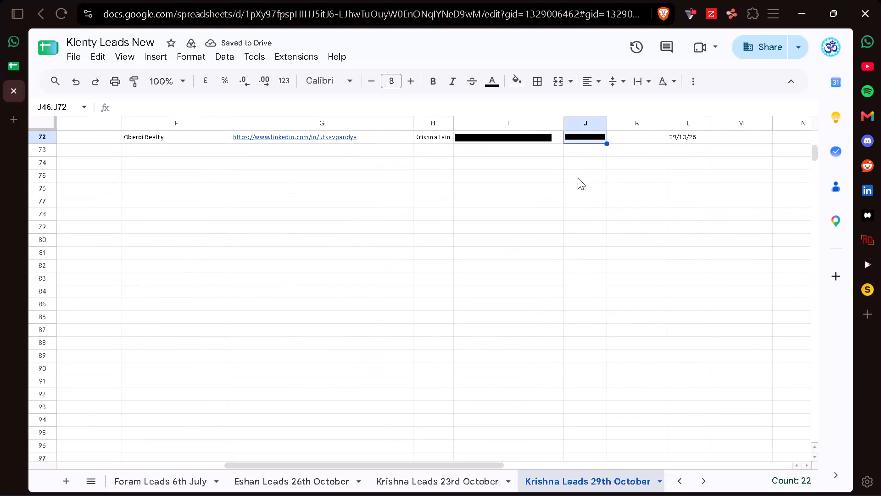
scroll(578, 178, "up", 4)
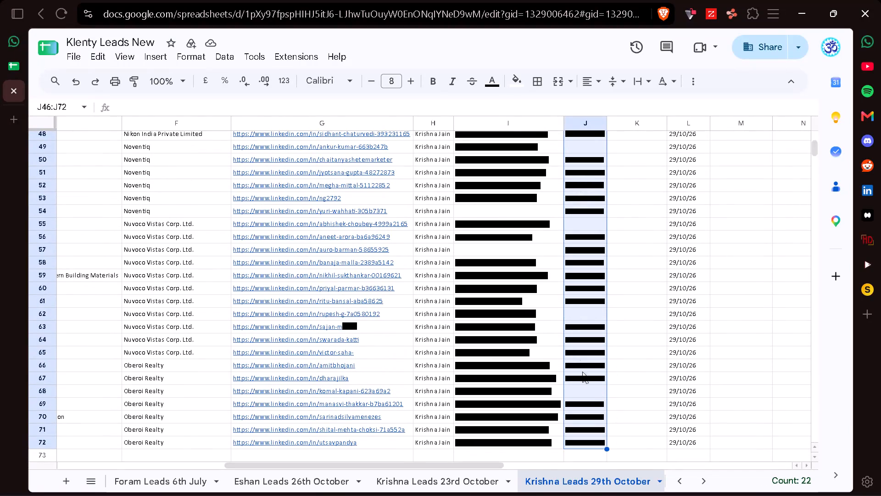
scroll(568, 312, "up", 2)
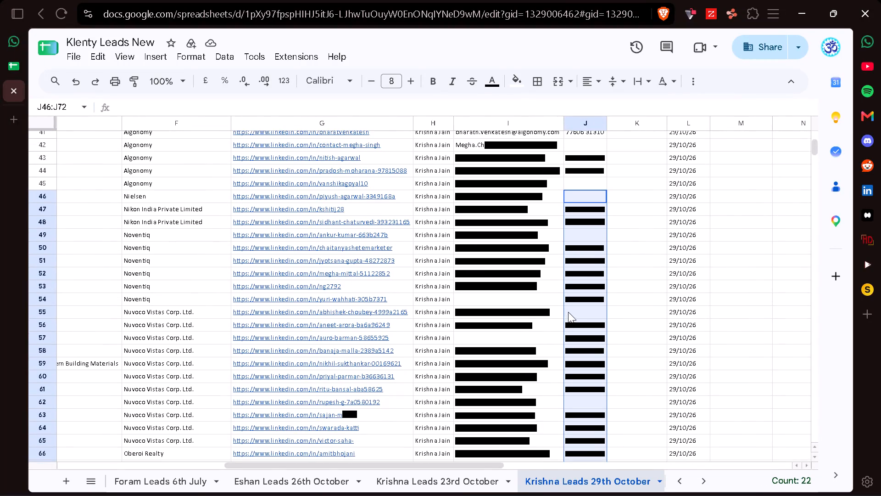
scroll(568, 312, "down", 3)
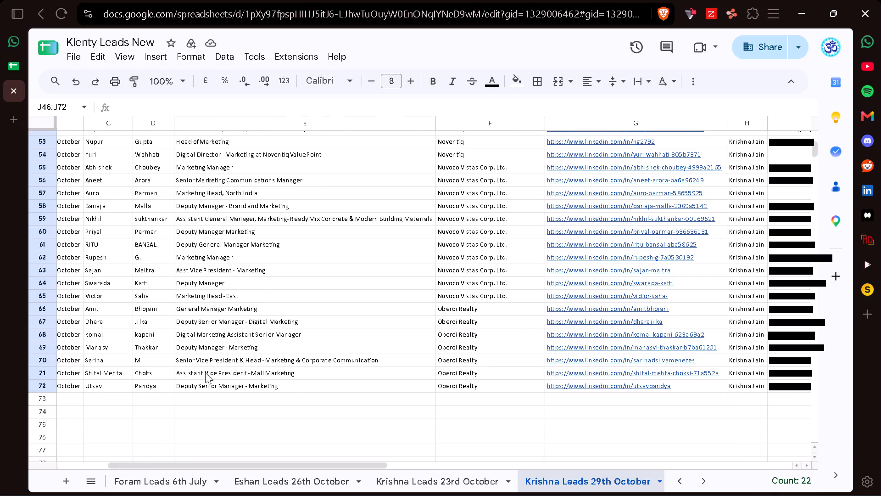
left_click(97, 394)
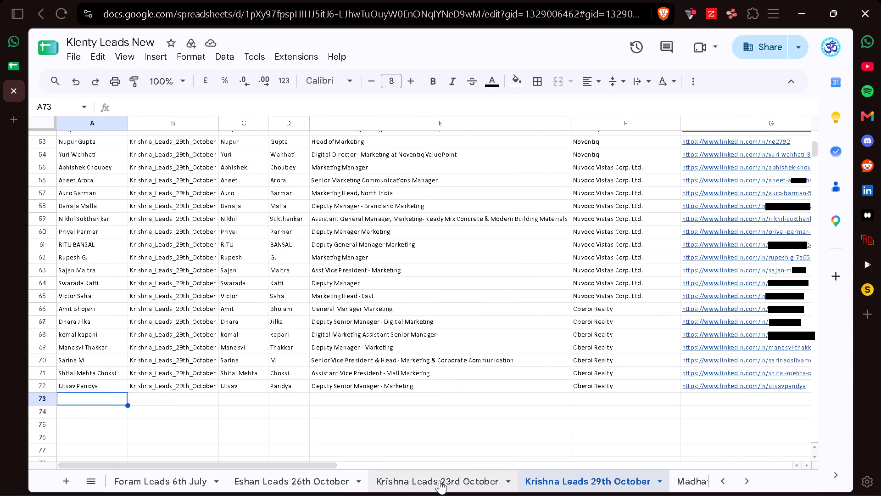
Browse the lead sheets and open Shubham Leads 28th October to view its entries.
scroll(440, 480, "right", 1)
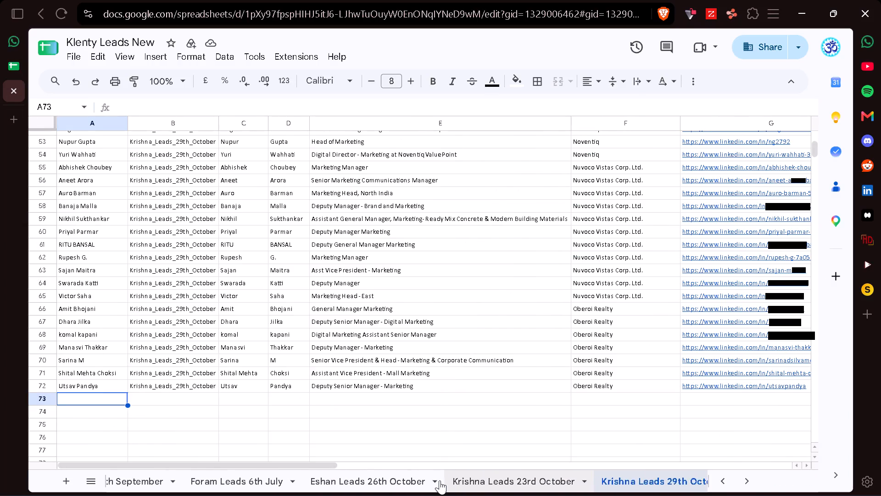
scroll(440, 480, "right", 4)
scroll(440, 480, "left", 1)
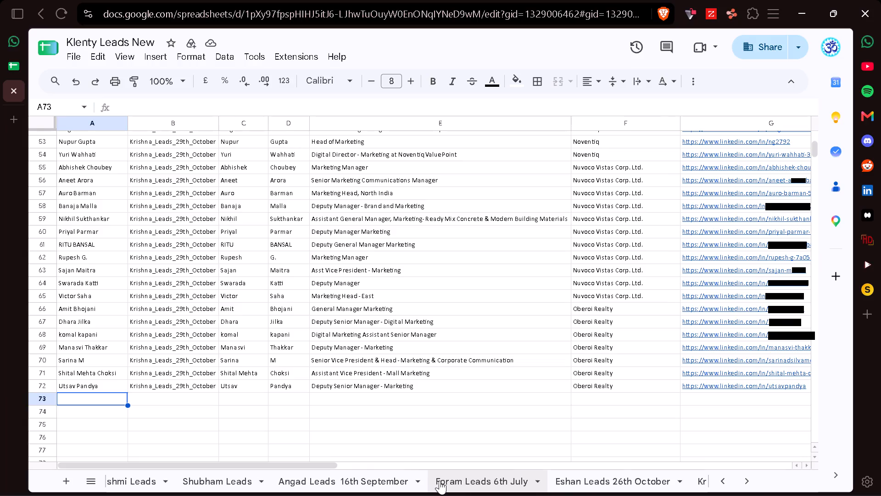
scroll(440, 480, "left", 2)
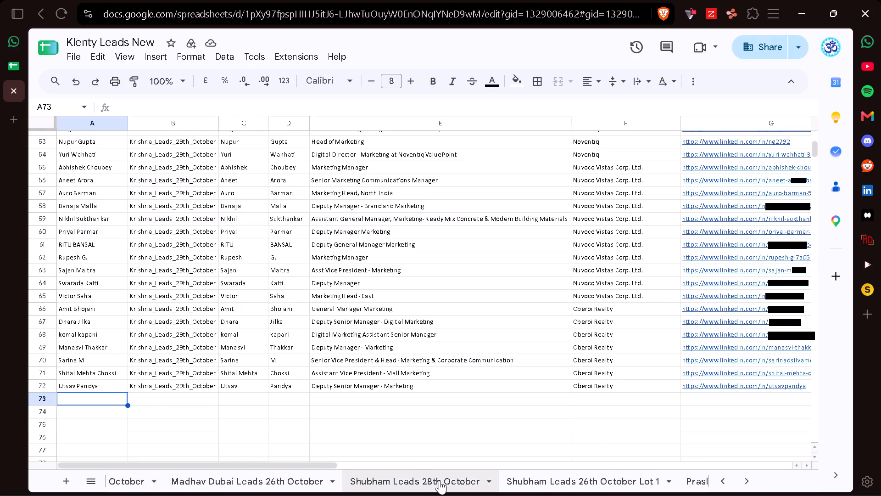
scroll(491, 482, "left", 2)
scroll(620, 474, "left", 1)
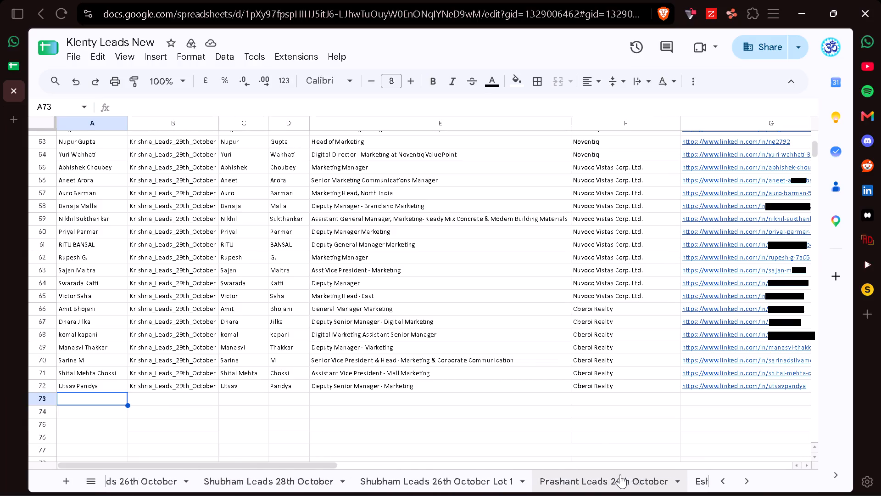
scroll(620, 474, "left", 1)
left_click(270, 486)
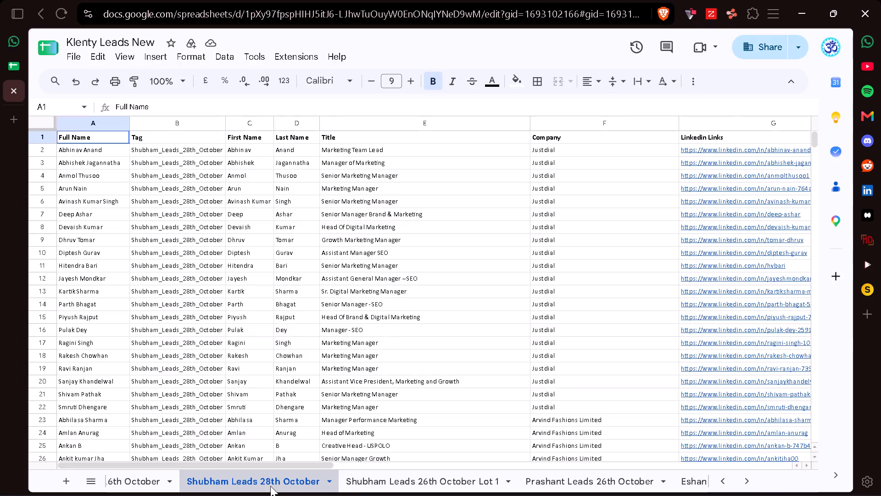
Open the Prashant Leads 26th October sheet and examine its leads down to the last filled row.
left_click(557, 478)
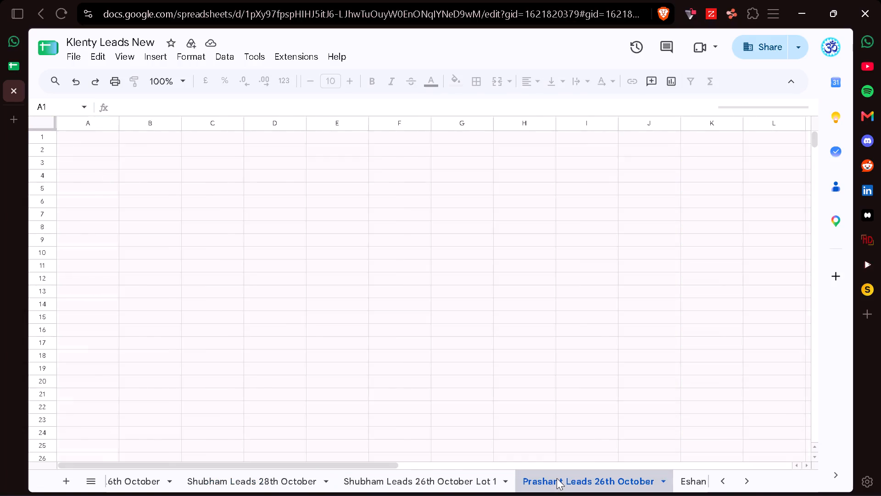
scroll(402, 274, "up", 2)
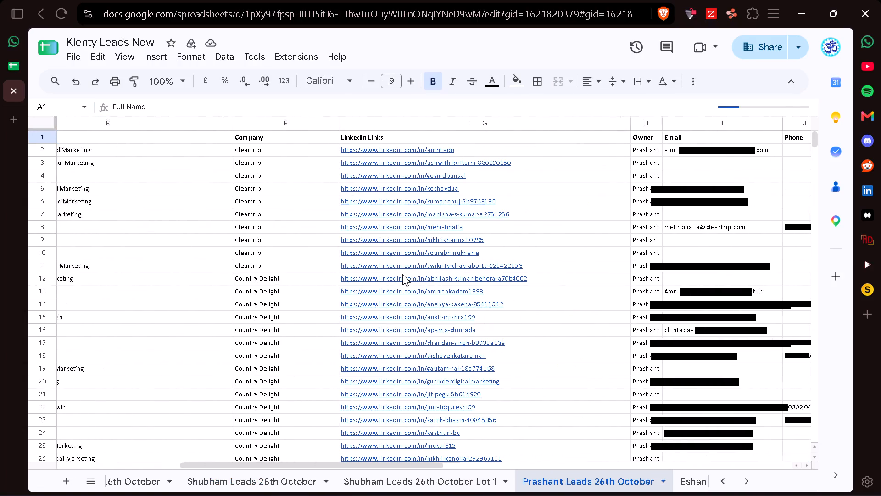
scroll(402, 274, "up", 1)
scroll(402, 274, "down", 3)
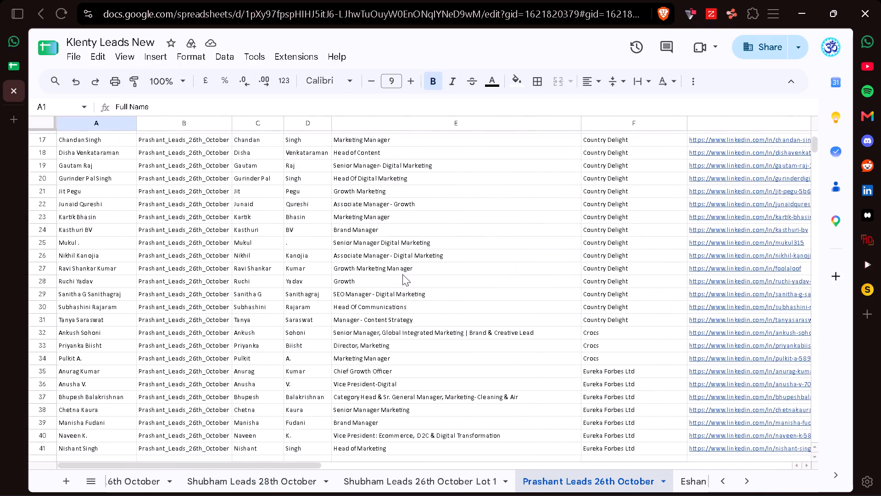
scroll(402, 274, "down", 6)
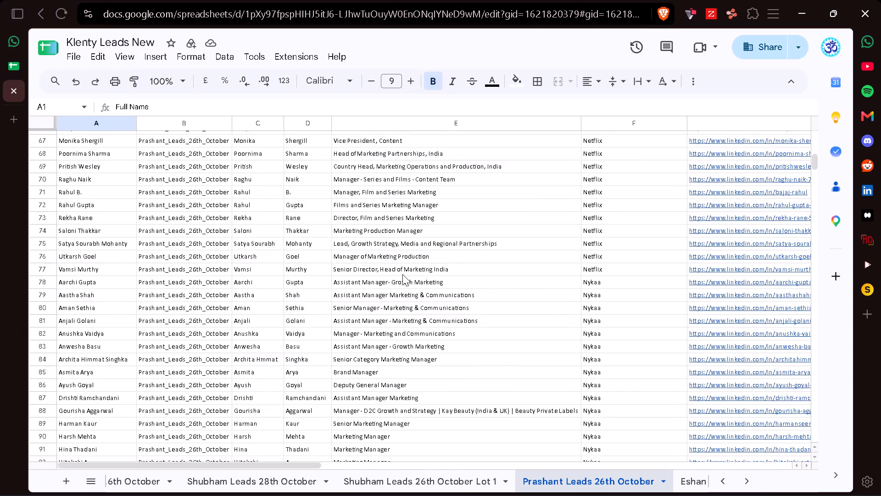
scroll(402, 274, "down", 8)
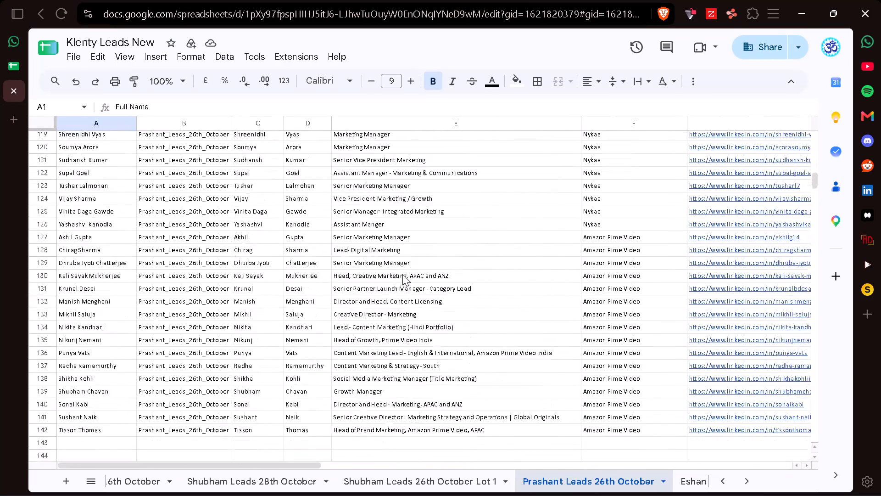
scroll(402, 274, "down", 1)
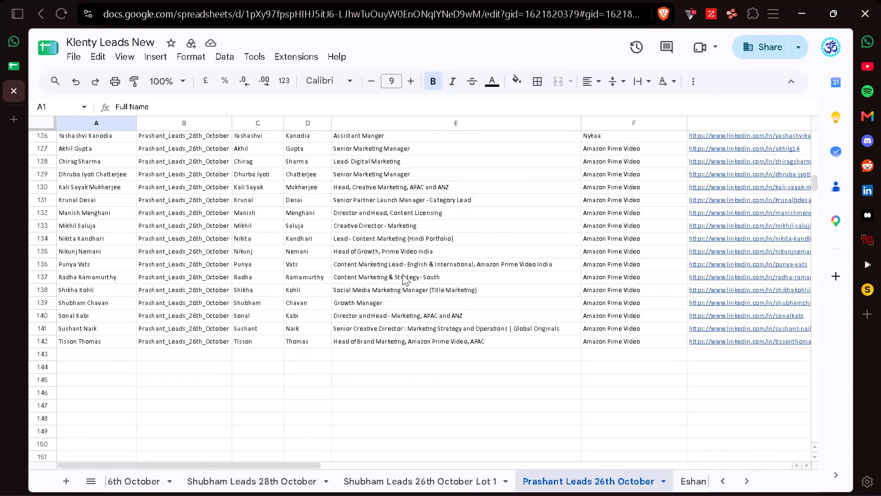
scroll(402, 274, "up", 13)
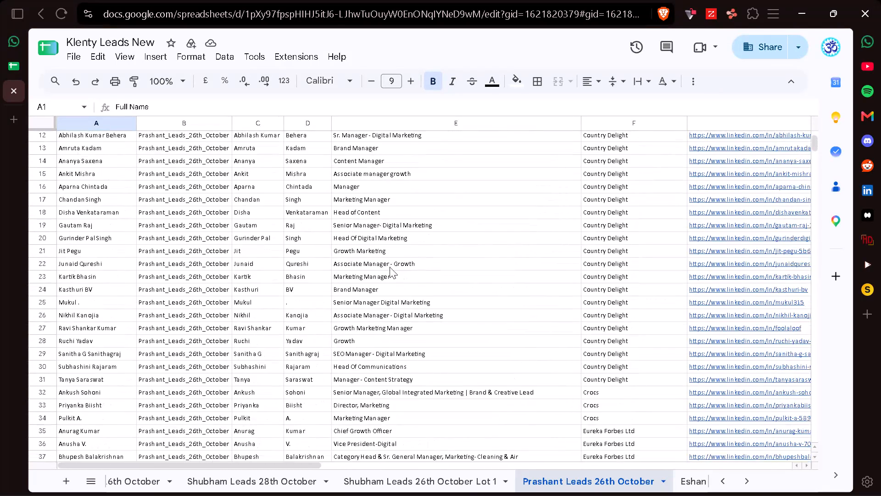
Switch to the AR Master Sheet and close the Filter 1 view on the Tushar Account sheet.
left_click(9, 68)
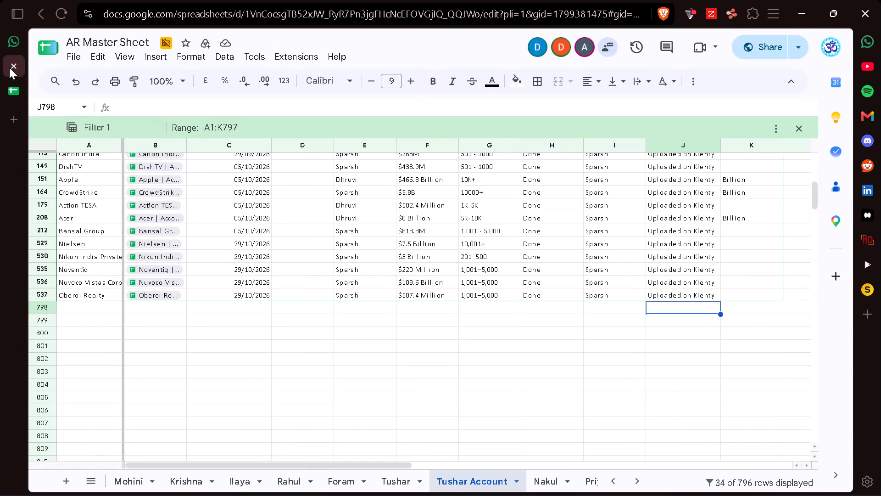
left_click(806, 128)
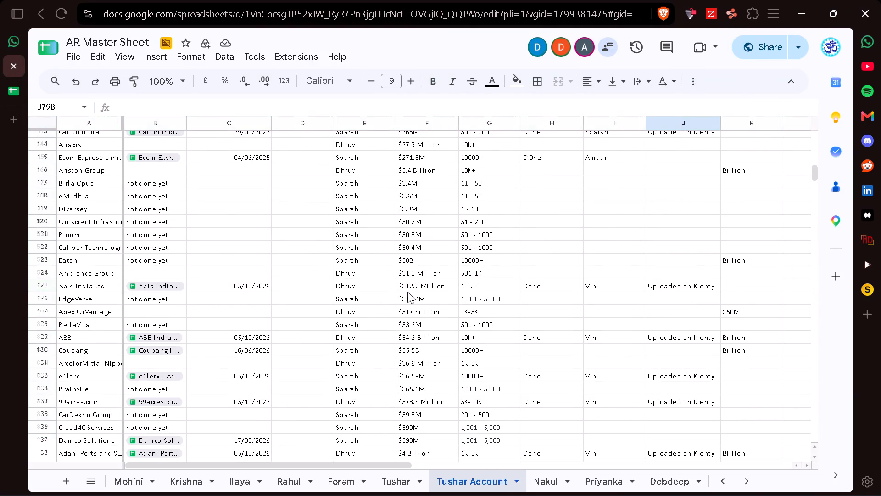
Open the Debdeep sheet and examine its companies, AR dates, intern POCs and upload comments.
left_click(662, 479)
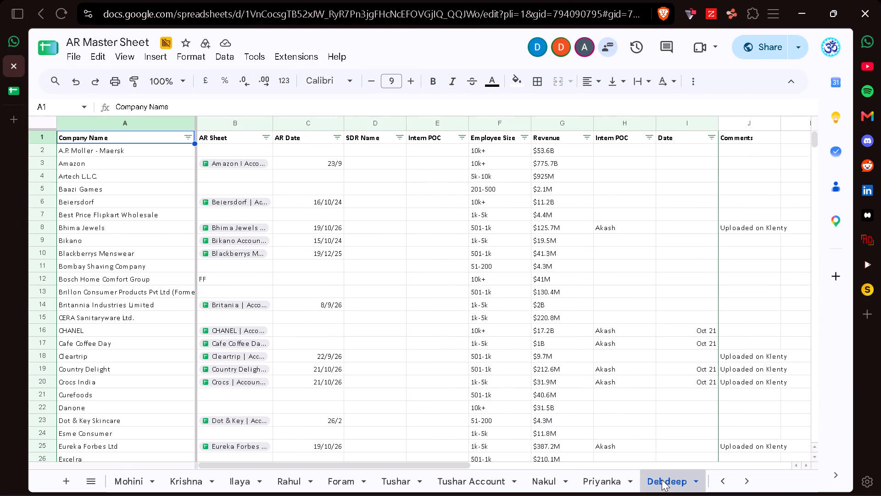
scroll(294, 339, "down", 7)
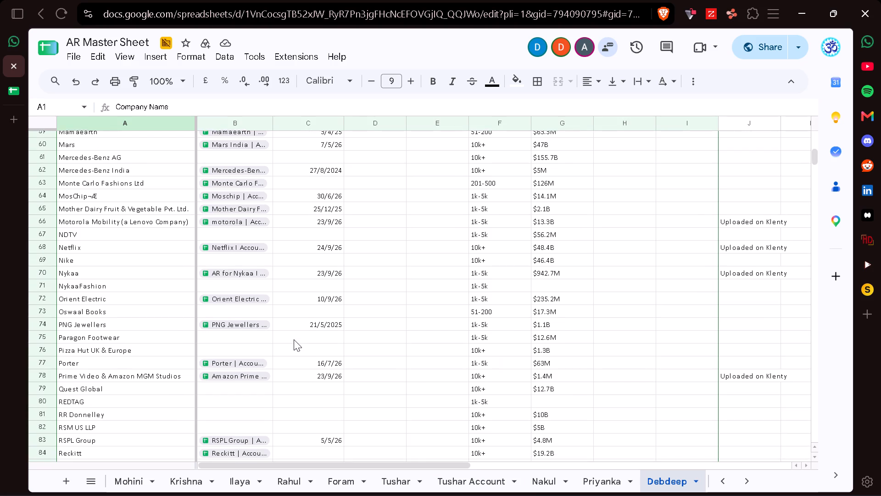
scroll(294, 339, "down", 7)
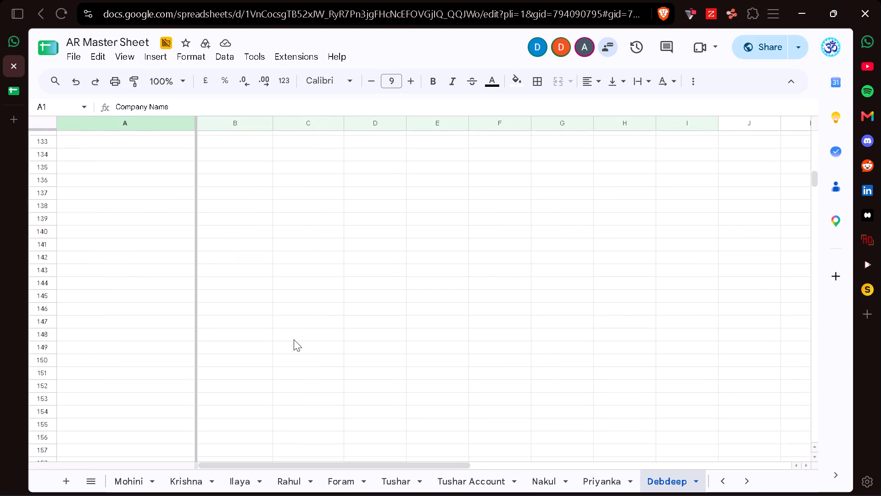
scroll(294, 339, "down", 1)
scroll(294, 339, "up", 4)
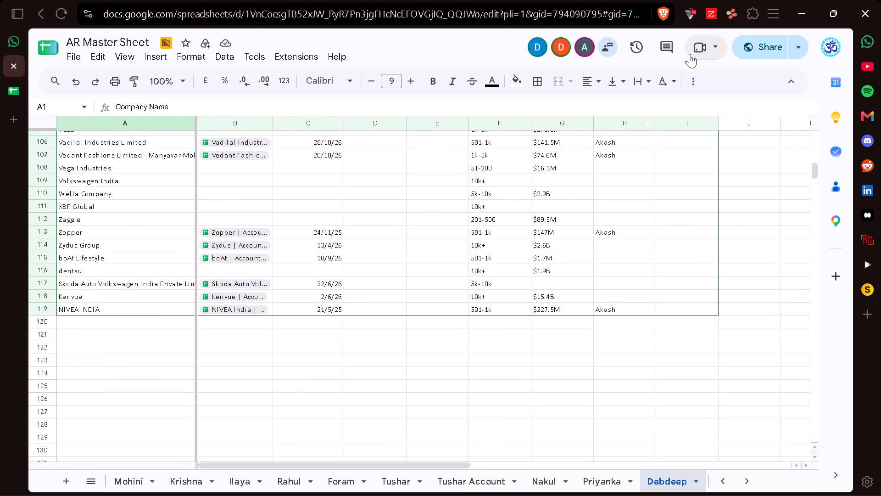
Remove the filter from the Debdeep sheet's company table.
left_click(692, 75)
left_click(646, 103)
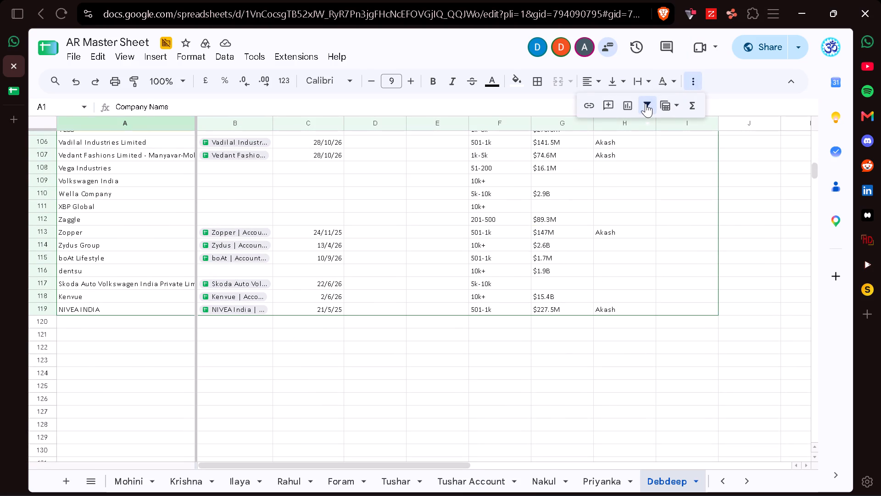
scroll(566, 263, "up", 5)
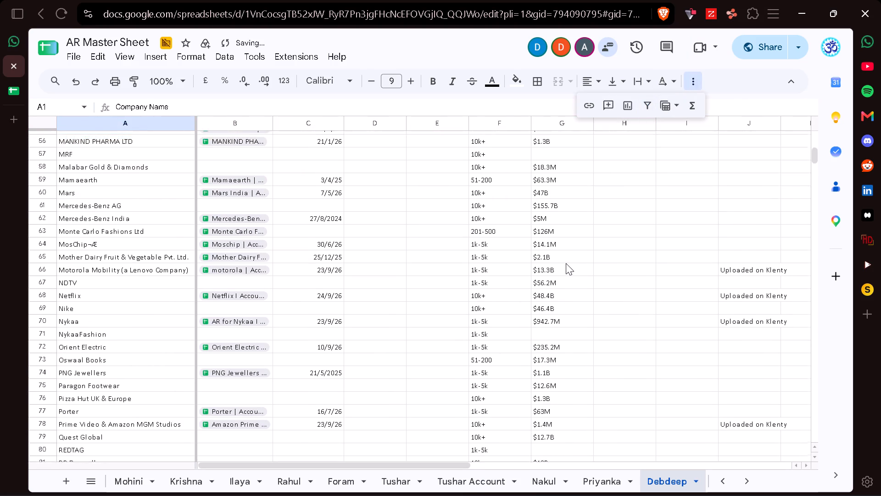
scroll(566, 263, "up", 6)
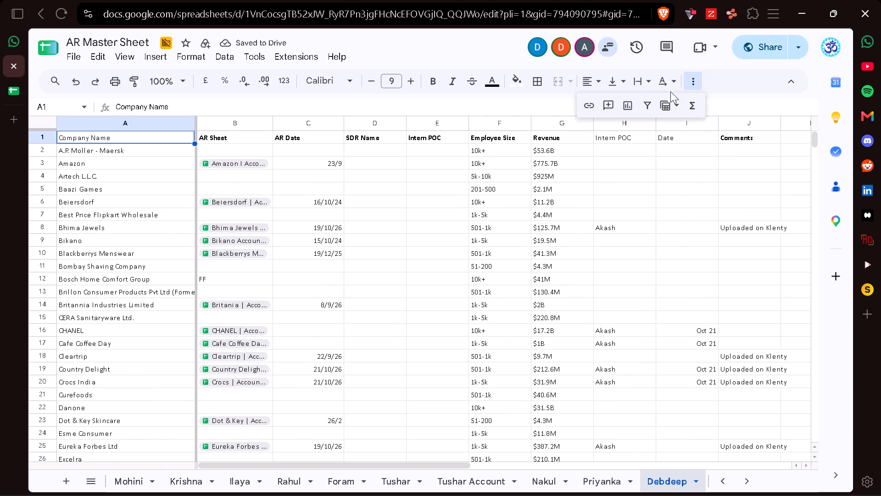
left_click(696, 78)
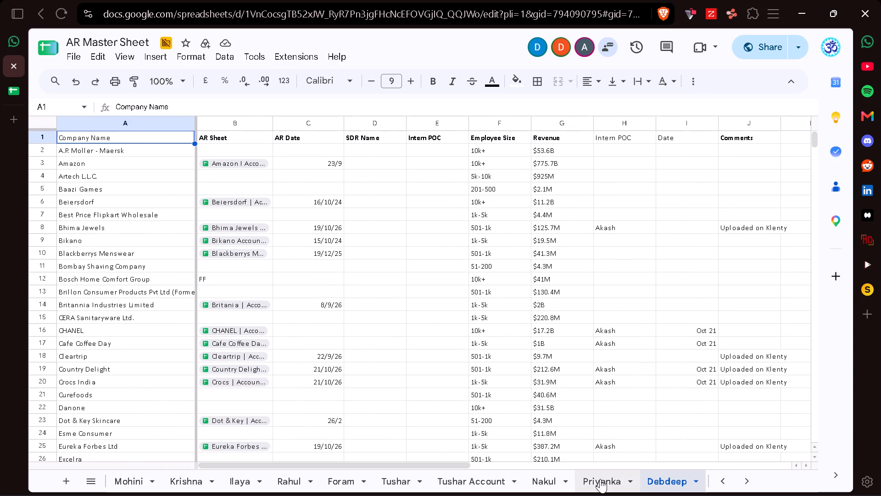
Open the Priyanka sheet and examine its AR dates, SDR names, intern POCs and upload comments down to the last filled row.
left_click(600, 479)
scroll(362, 341, "down", 1)
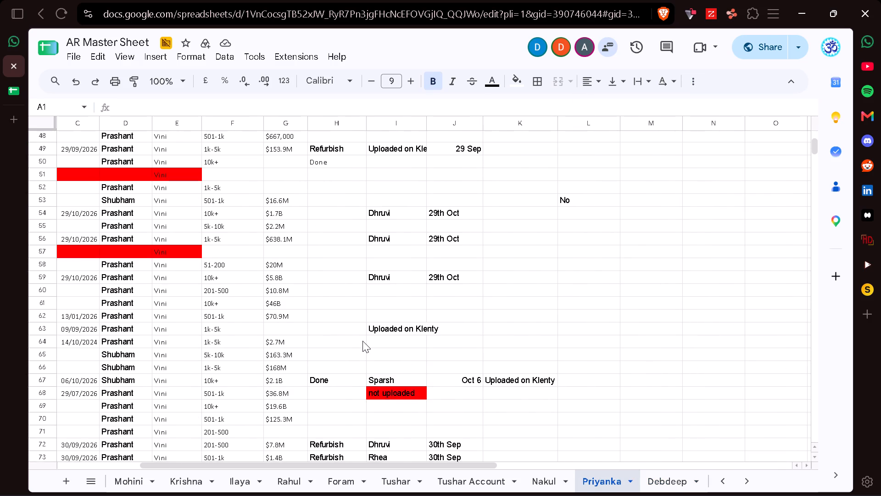
scroll(362, 341, "down", 5)
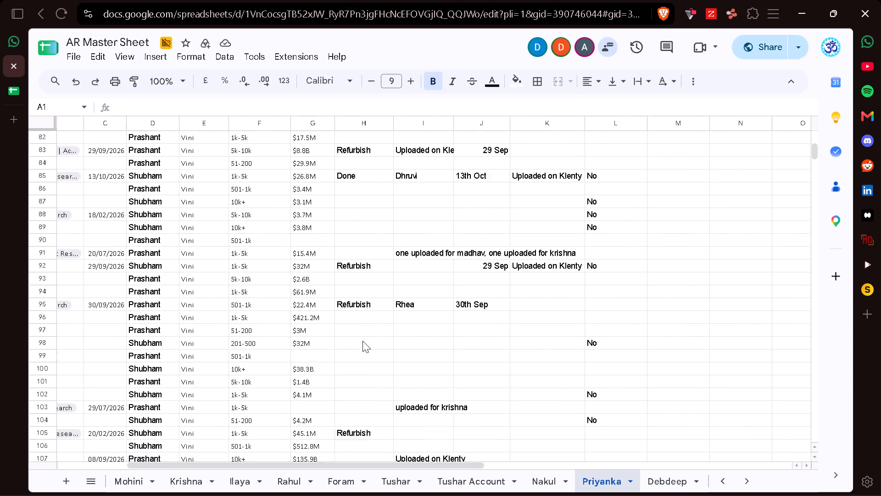
scroll(362, 341, "down", 3)
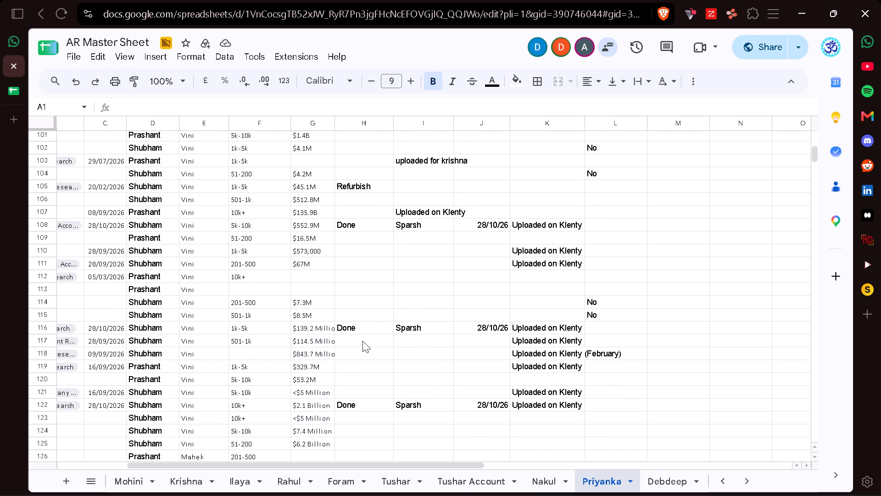
scroll(362, 341, "down", 7)
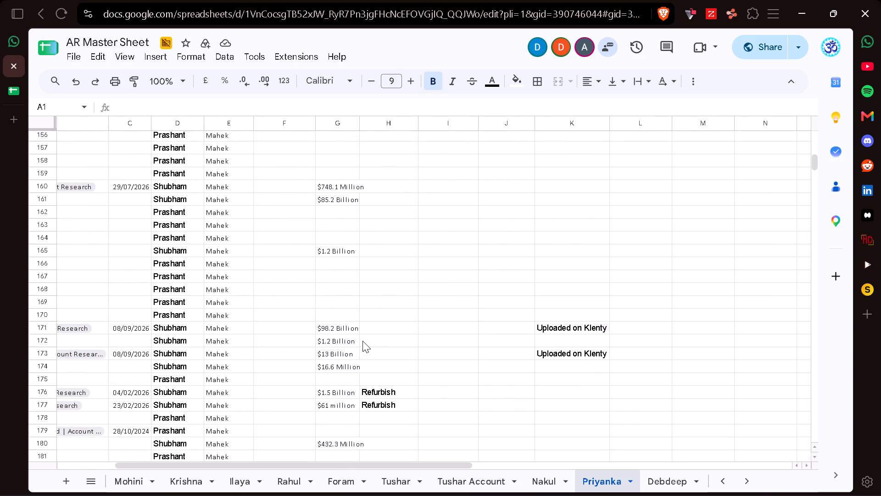
scroll(362, 341, "down", 1)
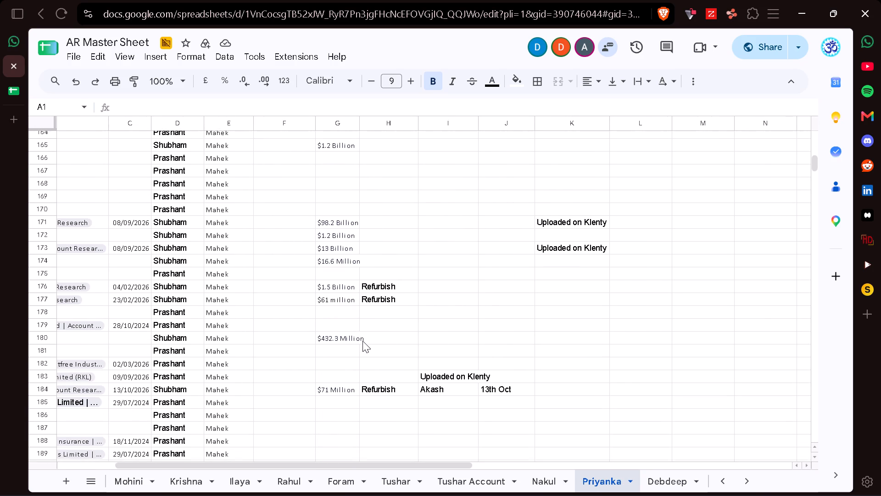
scroll(362, 341, "down", 4)
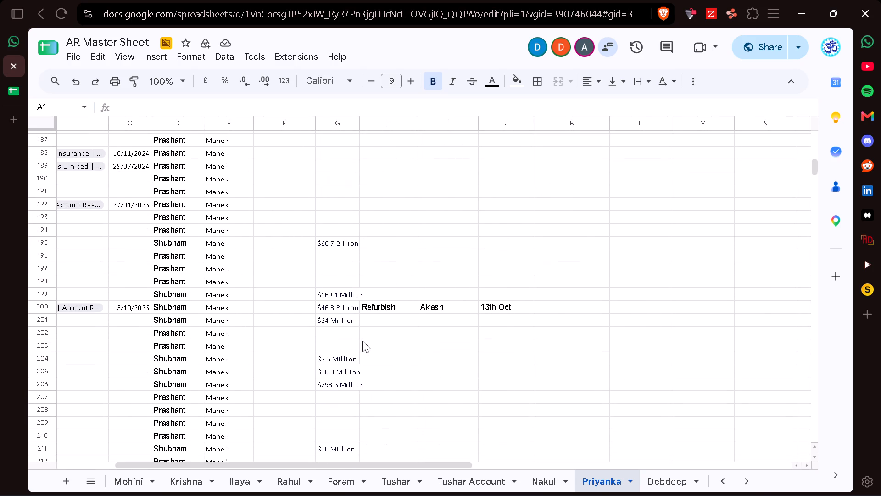
scroll(362, 341, "down", 3)
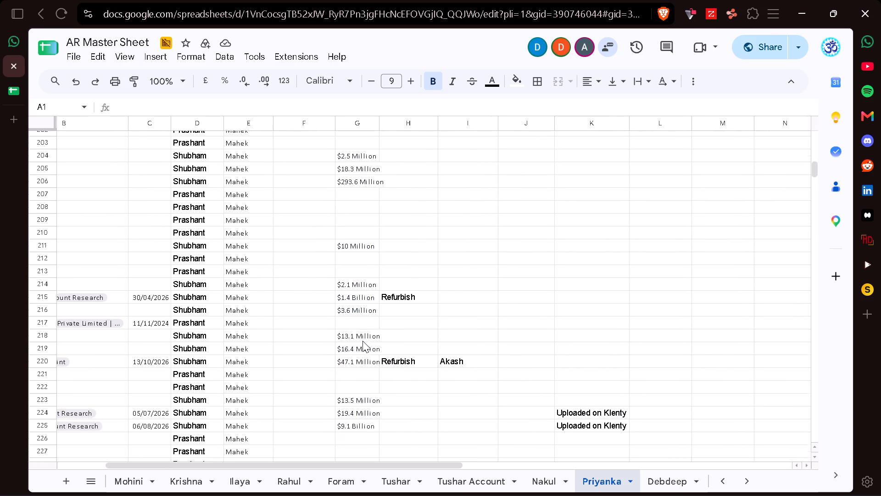
scroll(362, 341, "down", 4)
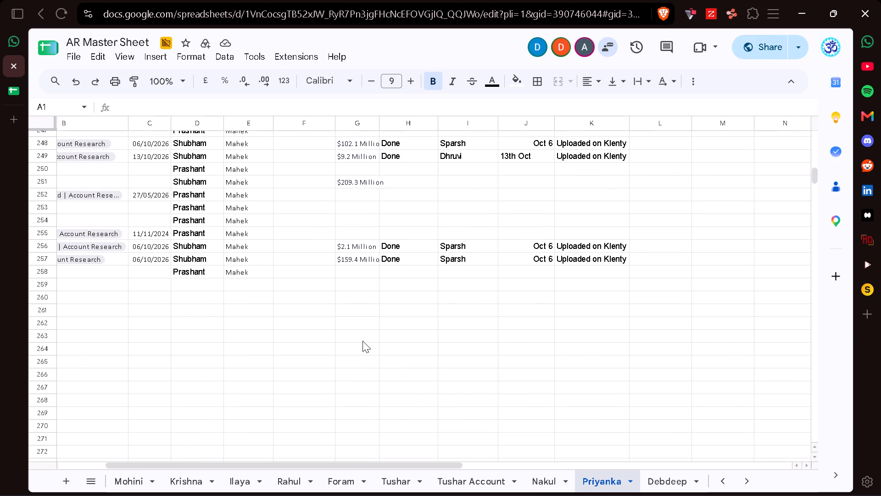
scroll(298, 245, "right", 1)
Examine the Priyanka sheet's accounts from the last filled row back up to the Hershey India to Milkbasket rows, including their upload comments.
scroll(298, 245, "up", 1)
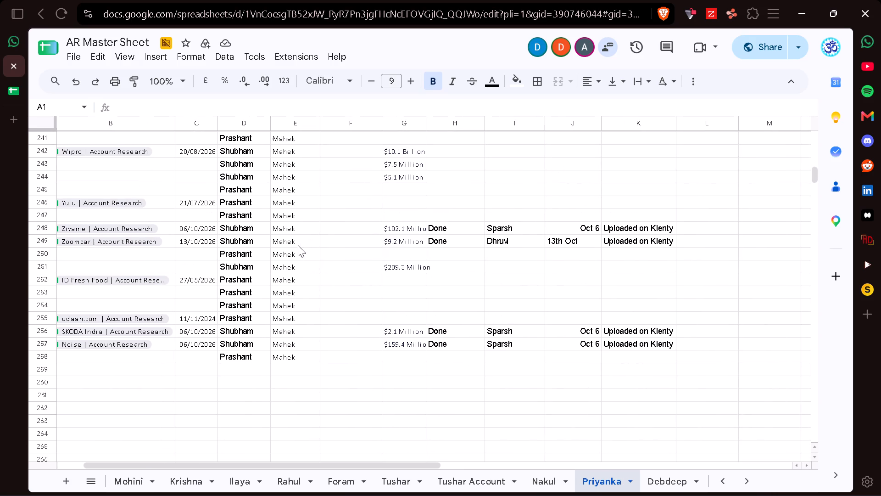
scroll(298, 245, "up", 2)
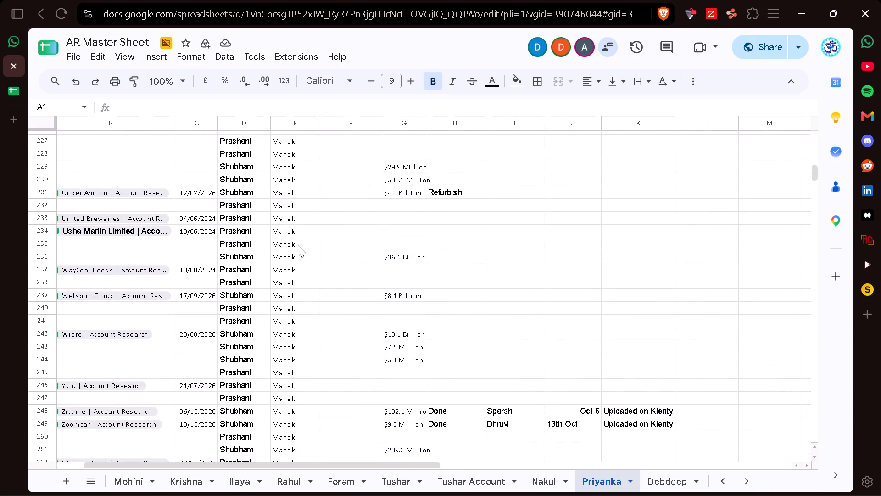
scroll(298, 245, "up", 5)
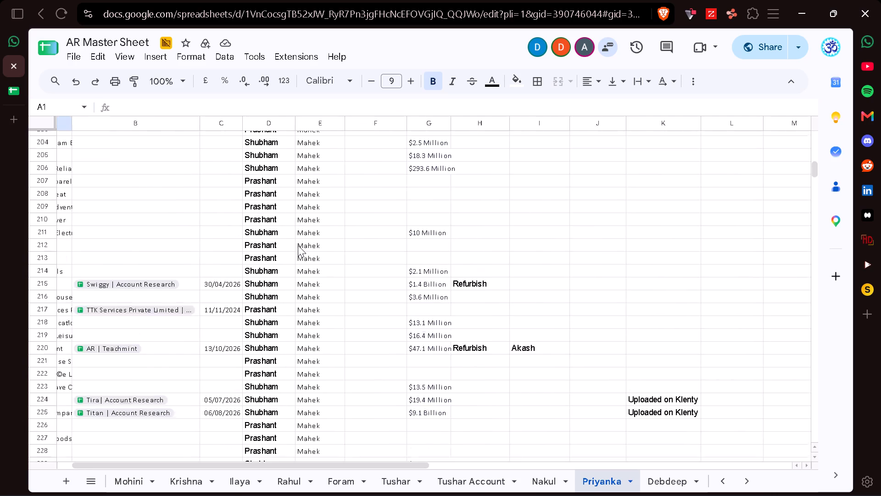
scroll(298, 245, "up", 5)
scroll(491, 349, "up", 7)
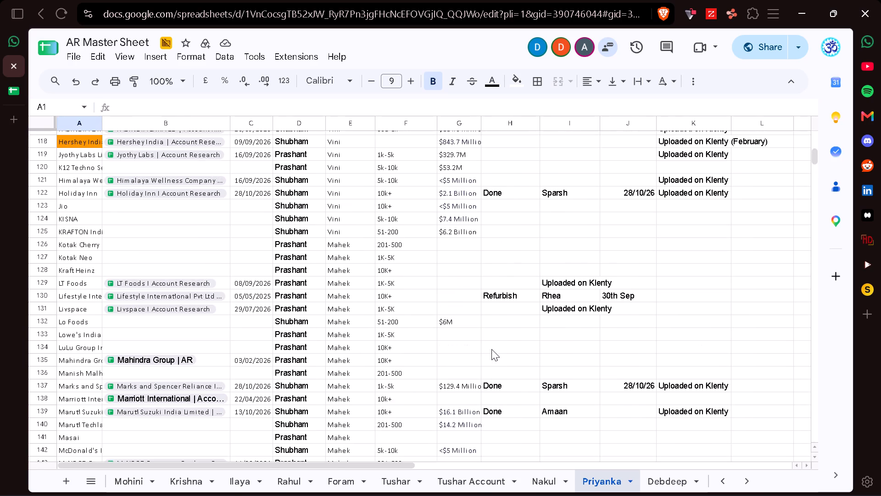
scroll(491, 349, "up", 1)
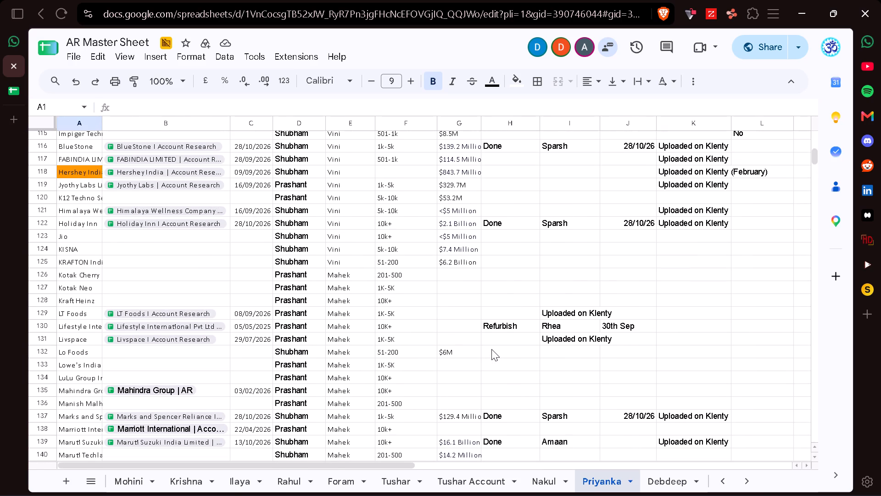
scroll(513, 395, "down", 1)
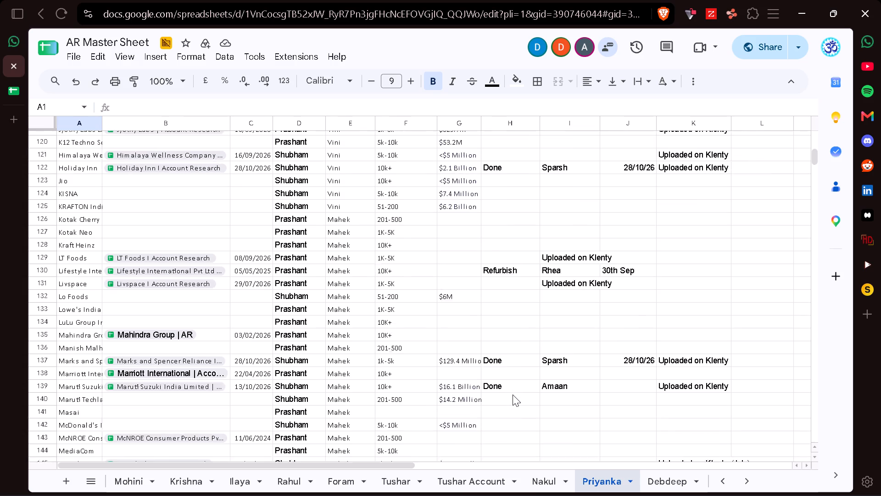
scroll(513, 395, "down", 1)
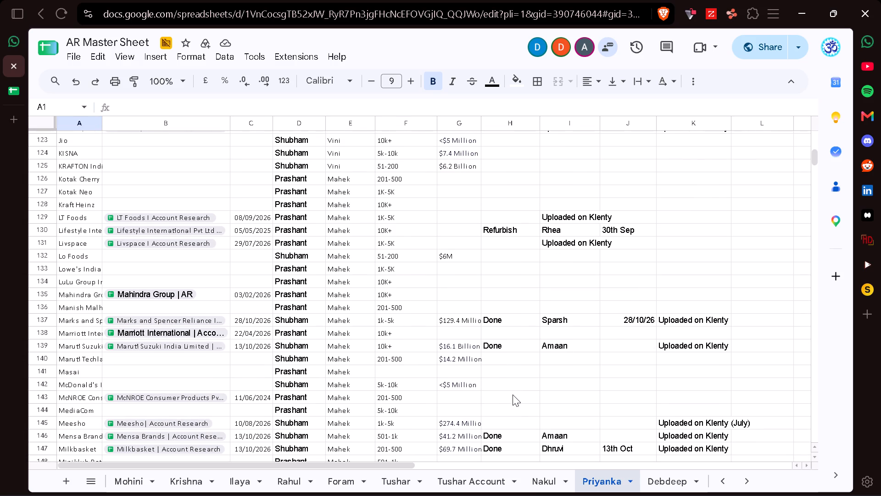
Switch to Klenty Leads New, check the companies on Shubham Leads 28th October, and return to Prashant Leads 26th October.
left_click(16, 94)
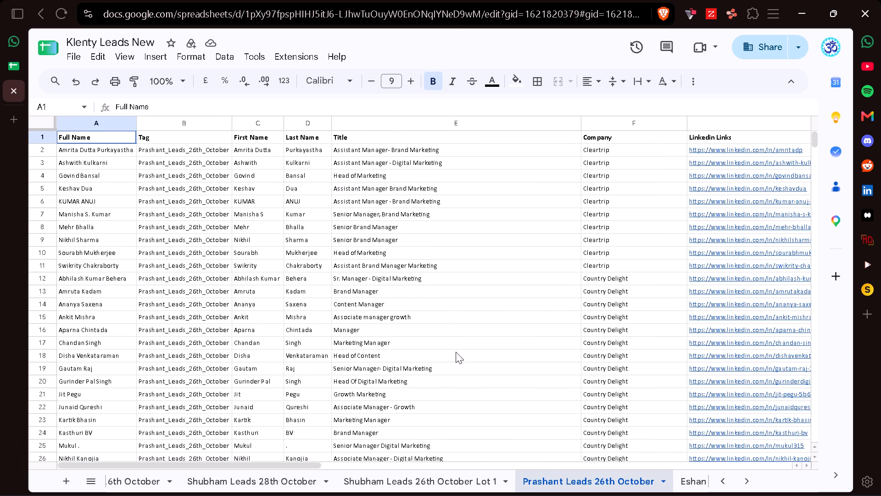
left_click(264, 485)
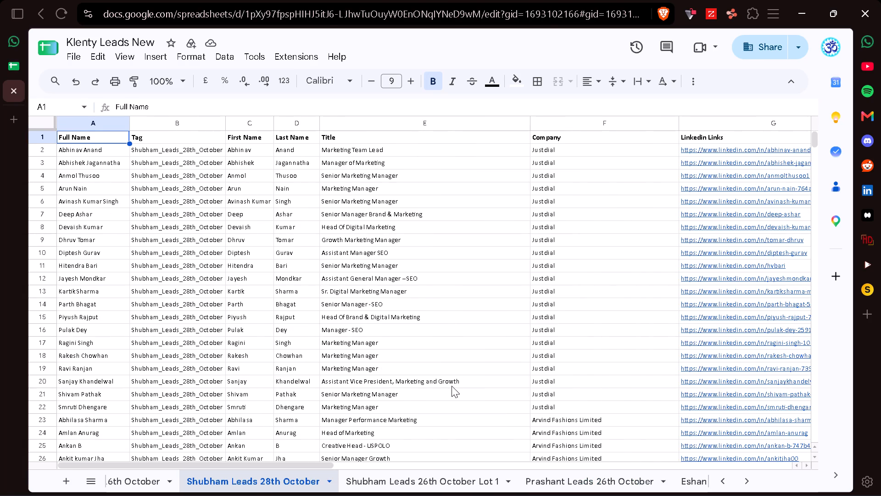
scroll(452, 386, "down", 6)
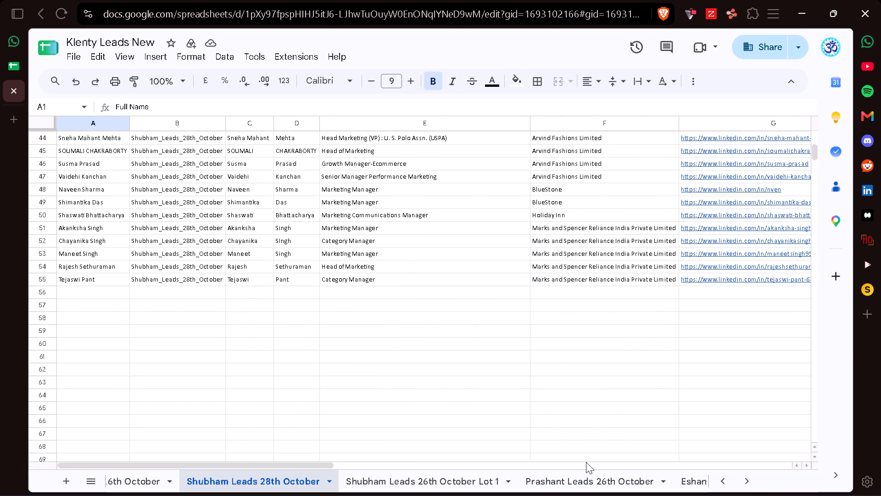
left_click(589, 477)
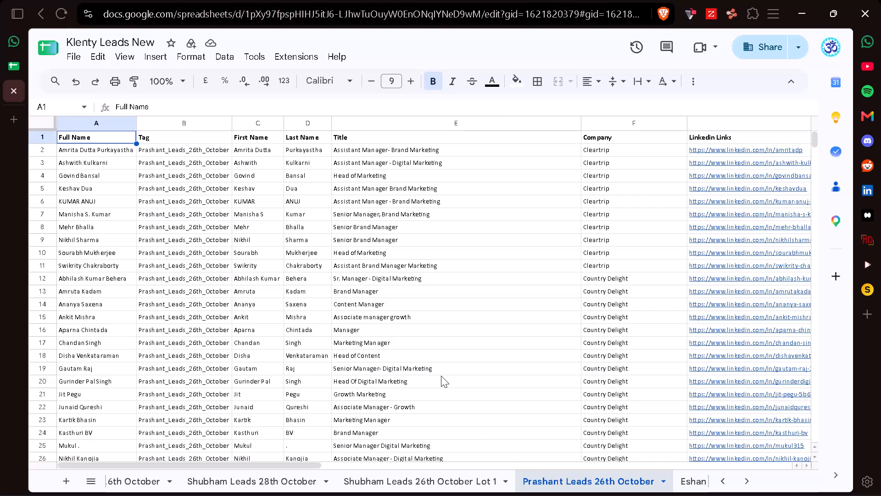
Switch back to the AR Master Sheet and examine the Priyanka sheet's accounts from KISNA down to the last filled row.
left_click(18, 68)
scroll(348, 265, "down", 1)
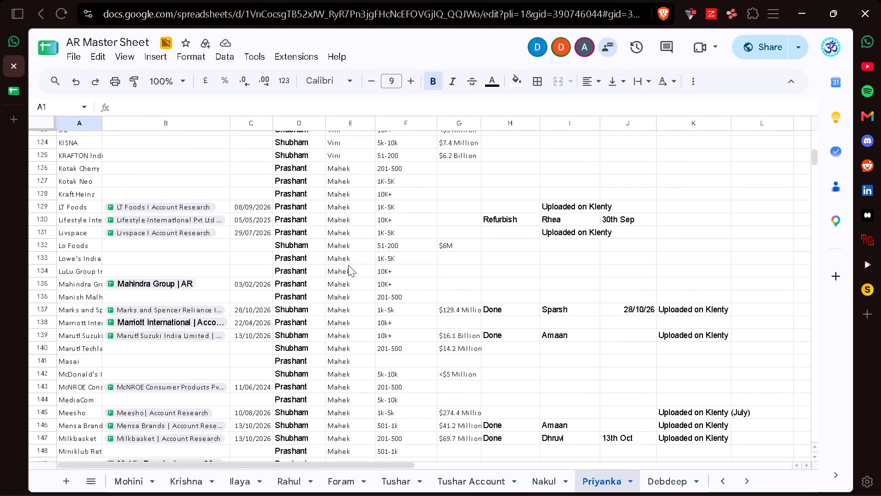
scroll(348, 265, "down", 2)
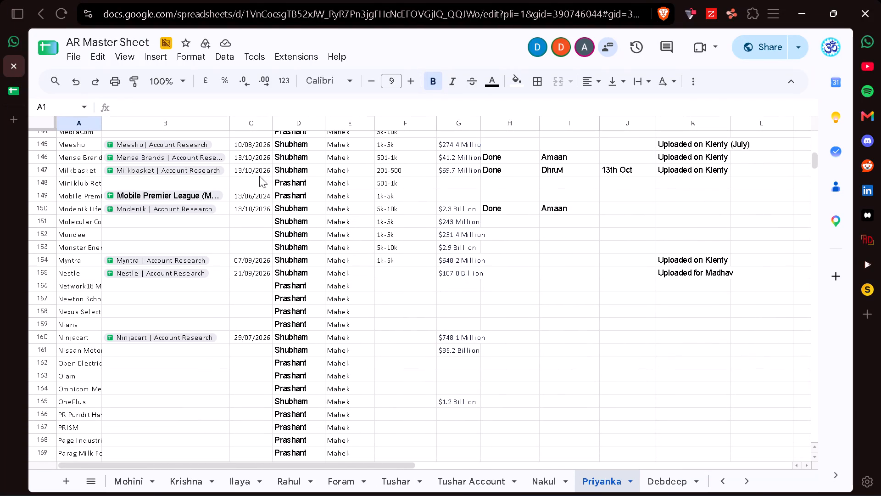
scroll(396, 199, "down", 4)
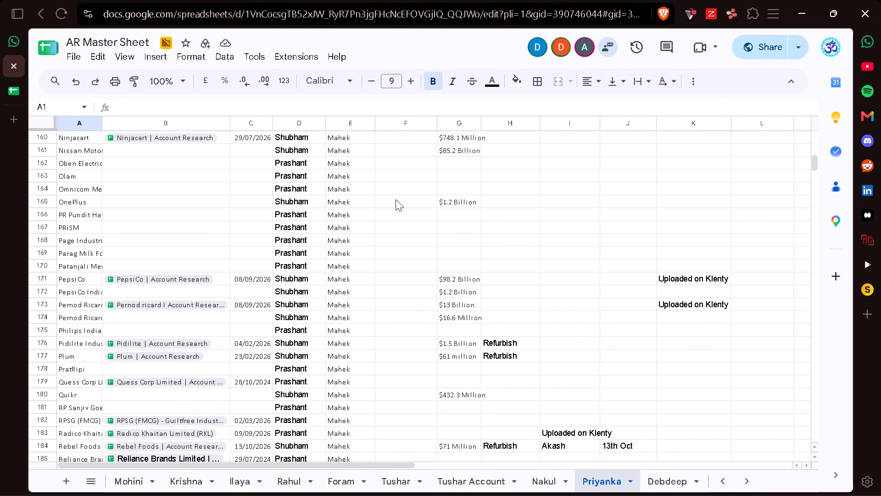
scroll(396, 199, "down", 10)
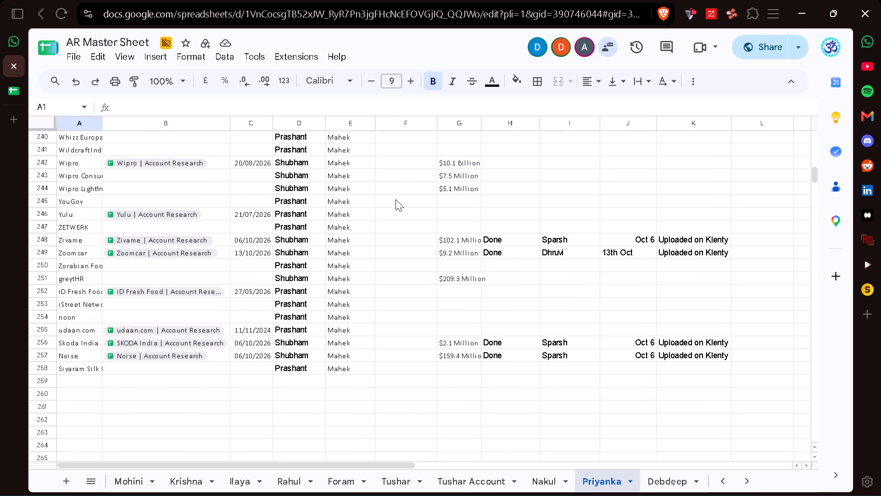
scroll(396, 199, "down", 1)
scroll(439, 225, "right", 1)
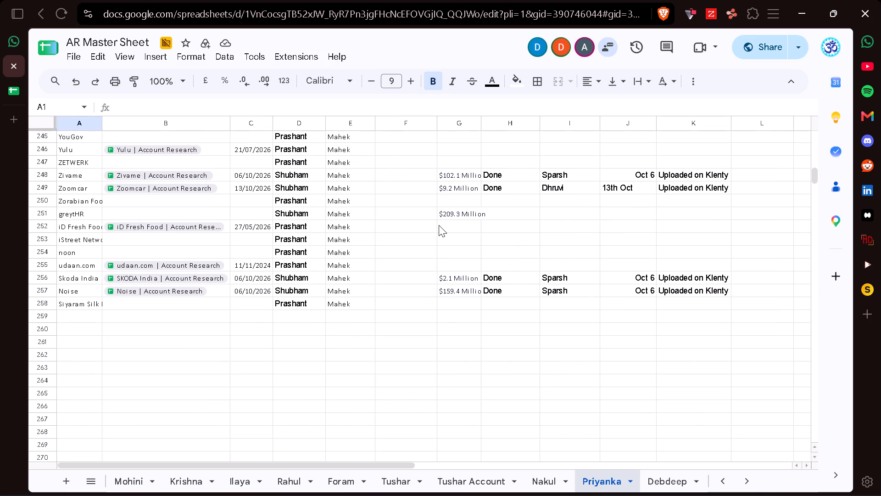
Examine the AR dates, intern POCs and upload comments of the Priyanka sheet's accounts between Apollo Tyres and Design Cafe.
scroll(439, 225, "up", 7)
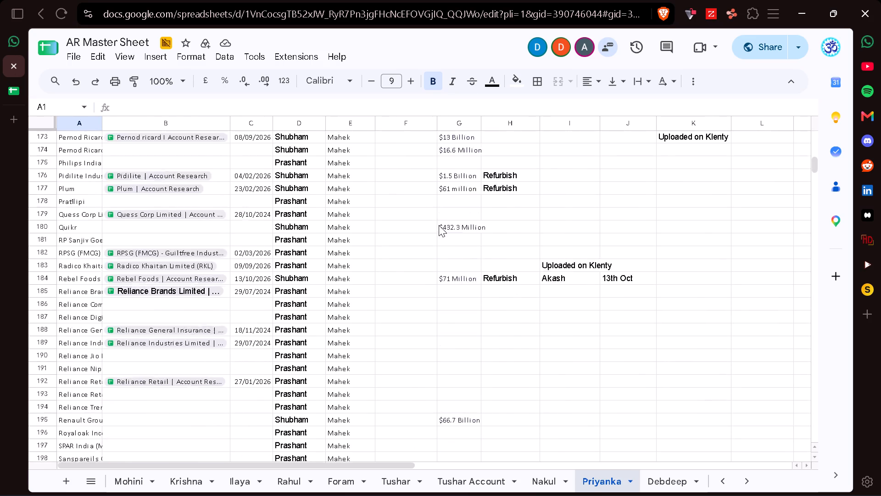
scroll(439, 225, "up", 4)
scroll(511, 297, "down", 2)
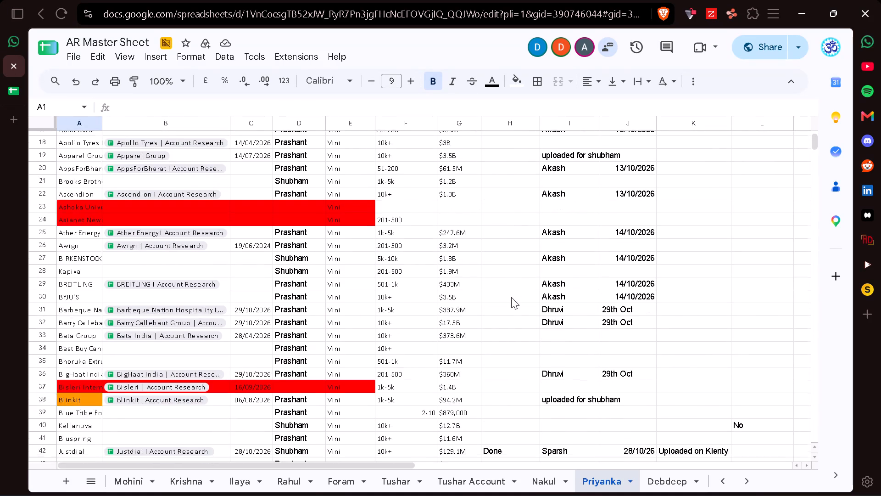
scroll(511, 297, "down", 3)
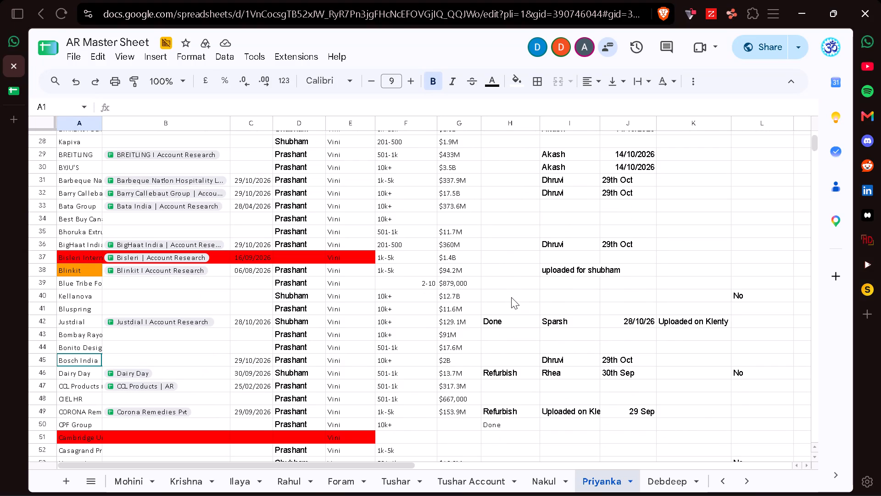
scroll(511, 297, "down", 1)
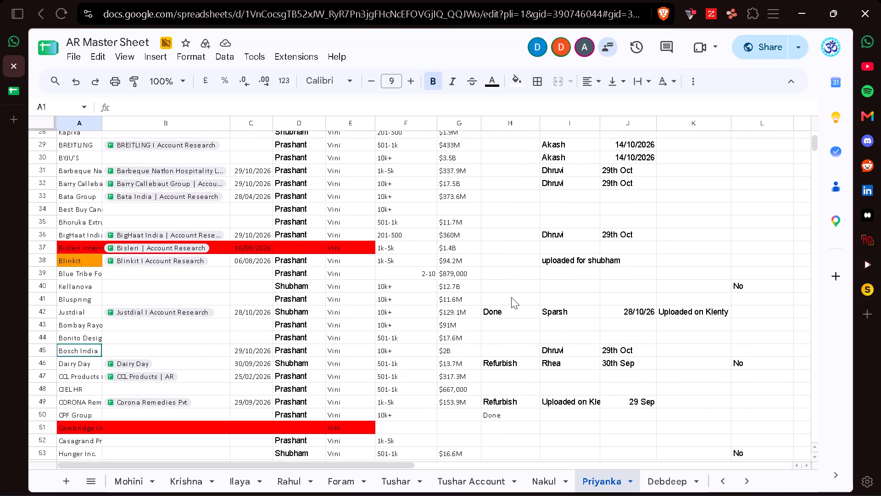
scroll(511, 297, "down", 3)
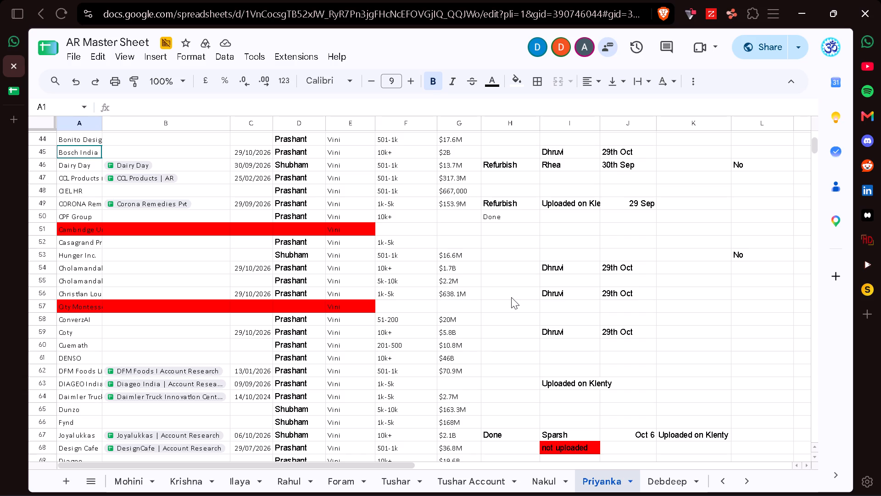
Recheck the Priyanka sheet's accounts up to the first row and back to the 29th Oct entries, comparing intern POCs, dates and upload status.
scroll(536, 243, "up", 1)
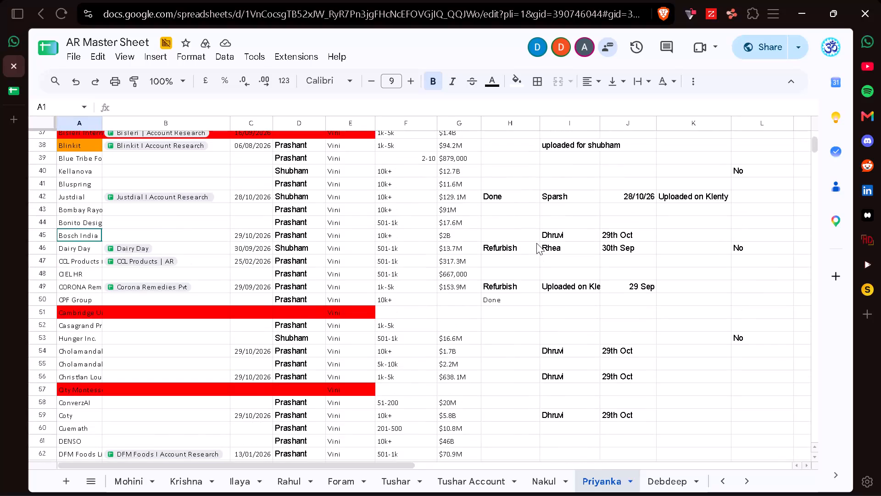
scroll(536, 243, "up", 1)
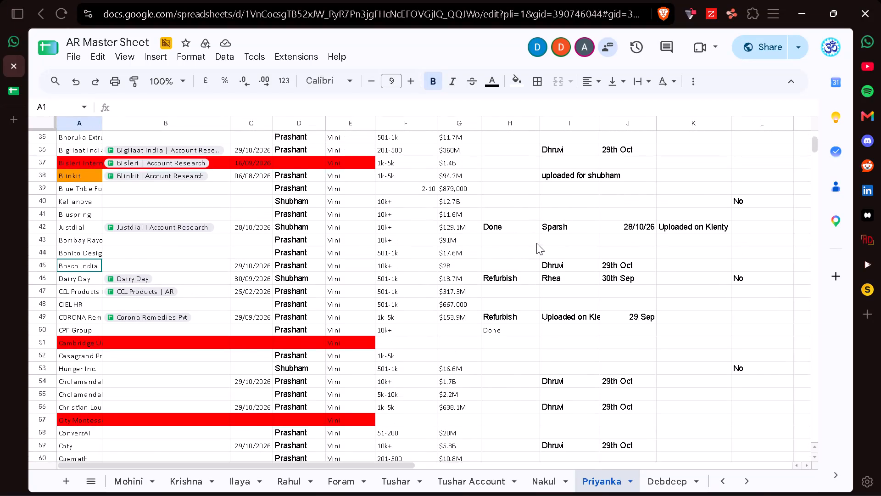
scroll(536, 243, "up", 2)
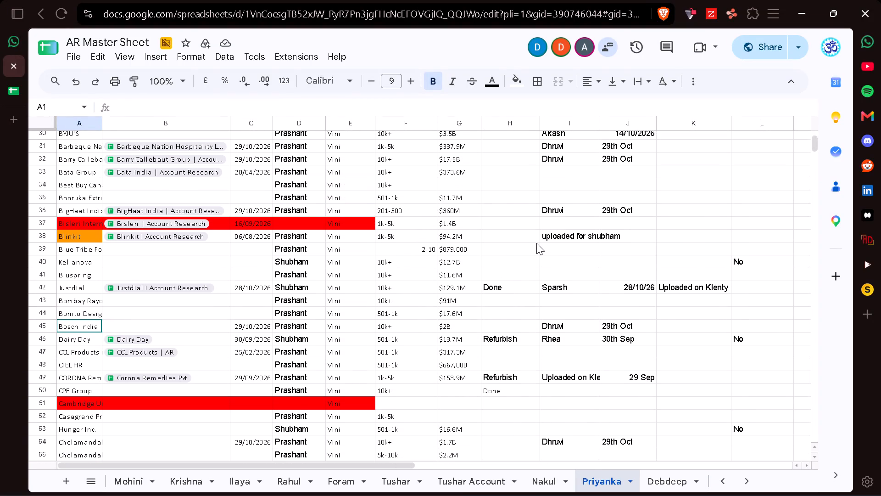
scroll(536, 243, "up", 5)
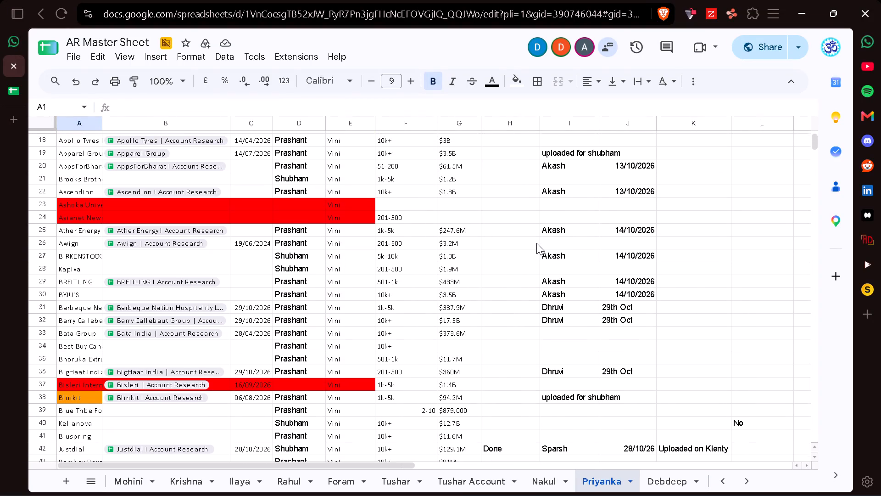
scroll(536, 243, "up", 5)
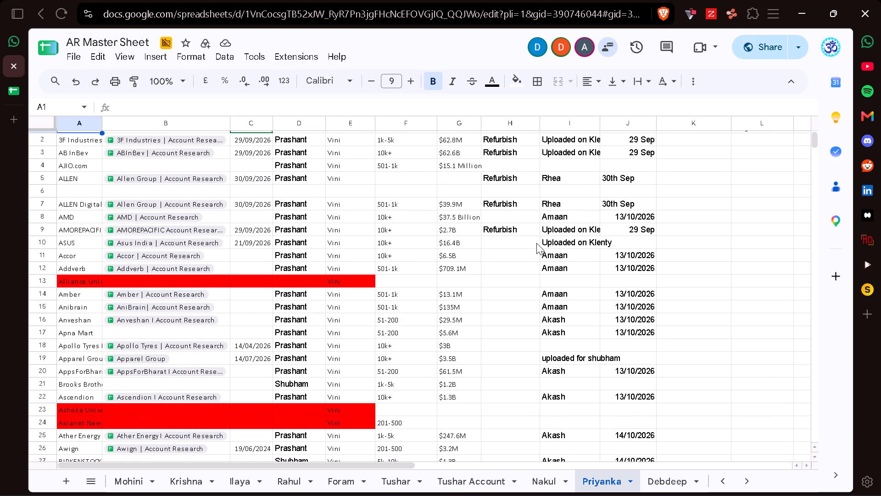
scroll(536, 243, "down", 4)
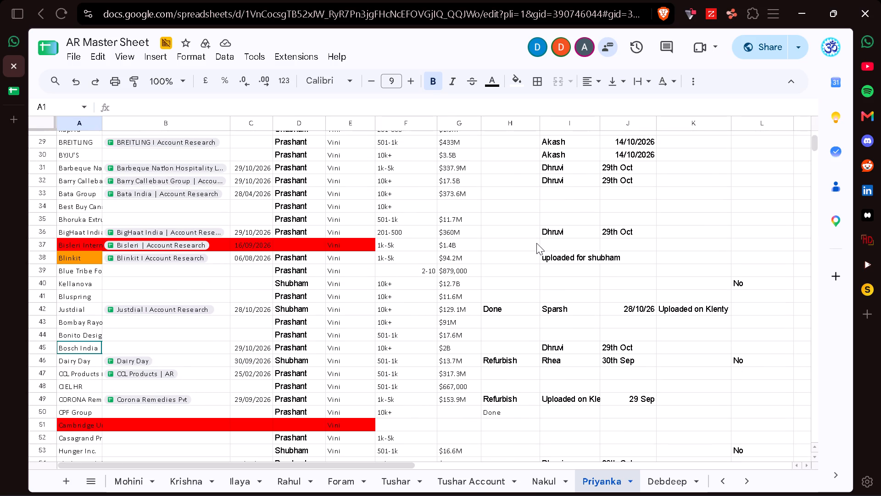
Enter Done in column H for Dhruvi's 29th Oct accounts Barbeque Nation, Barry Callebaut and BigHaat India on the Priyanka sheet.
scroll(536, 243, "up", 1)
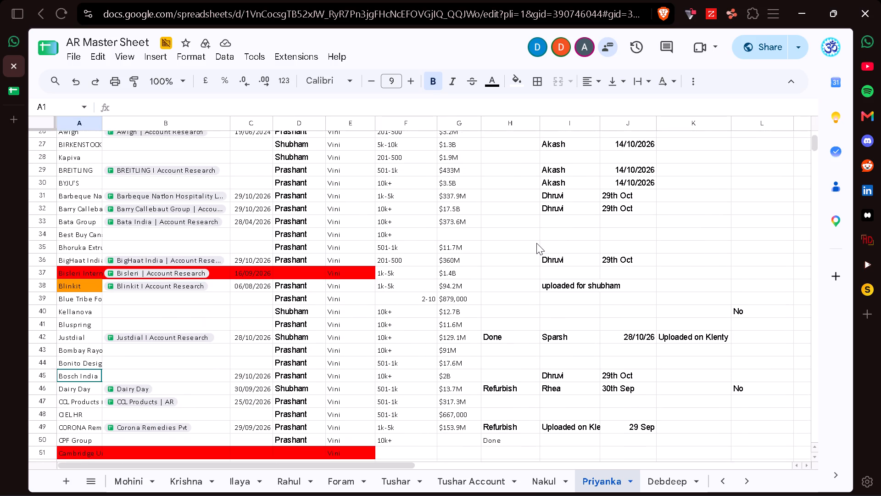
scroll(536, 243, "up", 1)
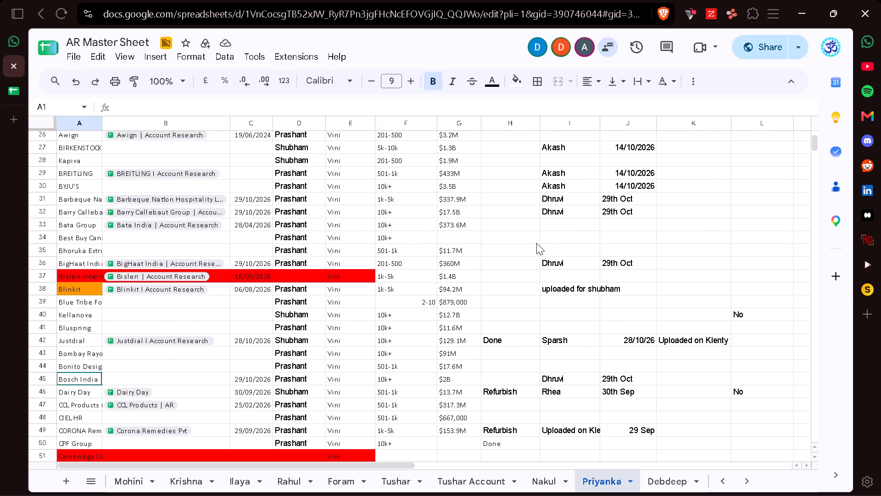
left_click(510, 203)
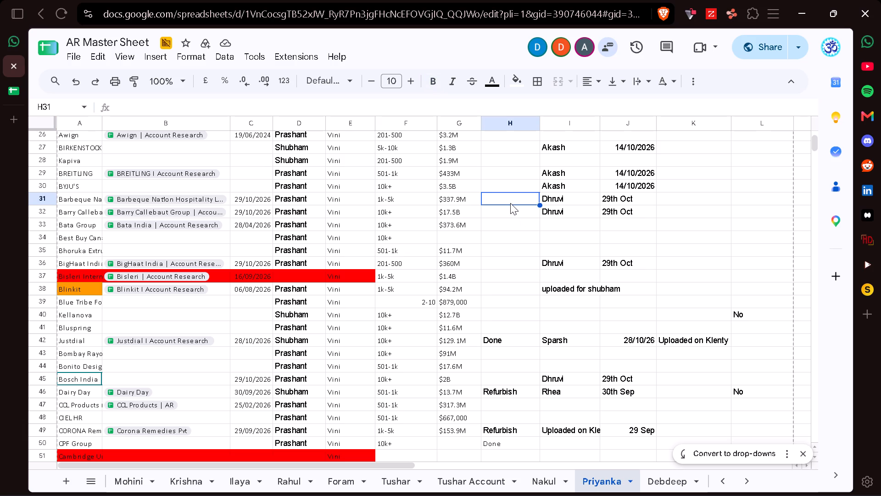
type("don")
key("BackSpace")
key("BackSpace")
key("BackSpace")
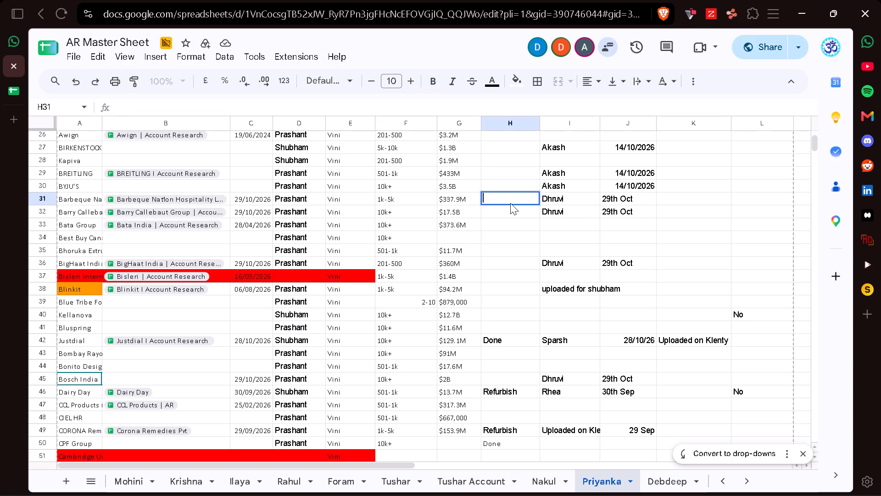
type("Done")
left_click(507, 209)
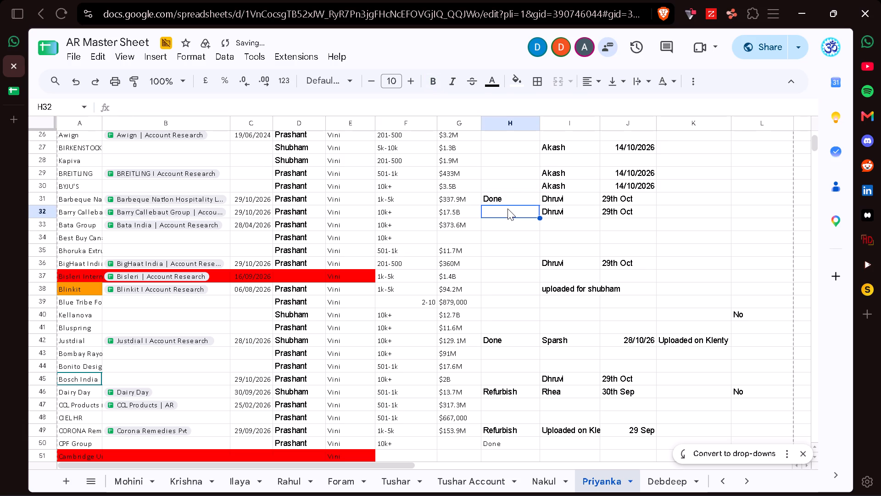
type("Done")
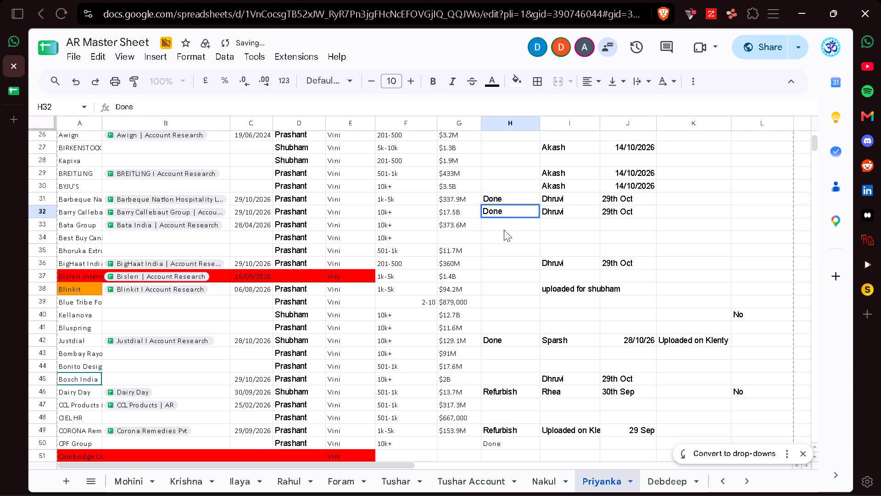
left_click(493, 261)
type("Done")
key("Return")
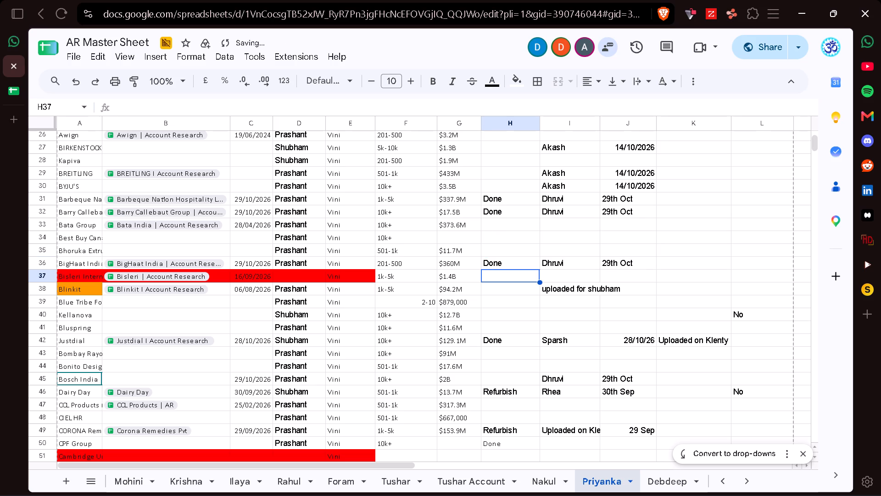
Select Bosch India's empty status cell in column H and check the 29th Oct accounts below it, down to Coty.
left_click(507, 382)
scroll(507, 382, "down", 1)
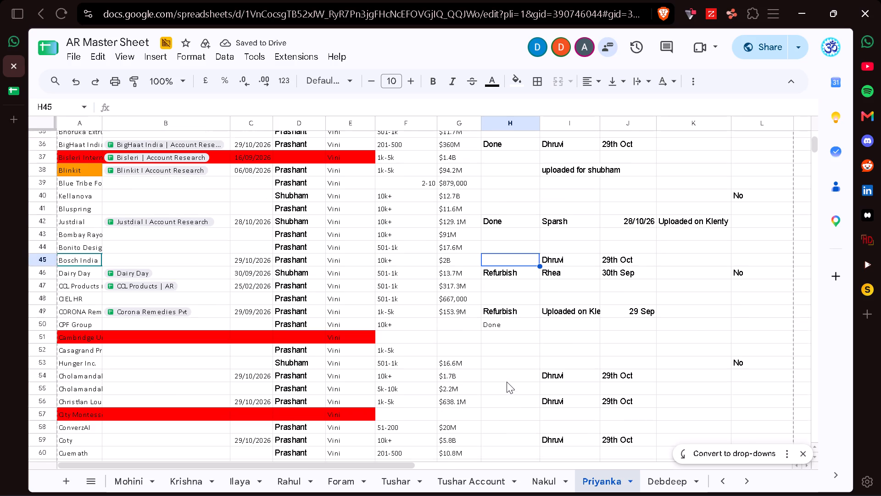
scroll(507, 382, "down", 2)
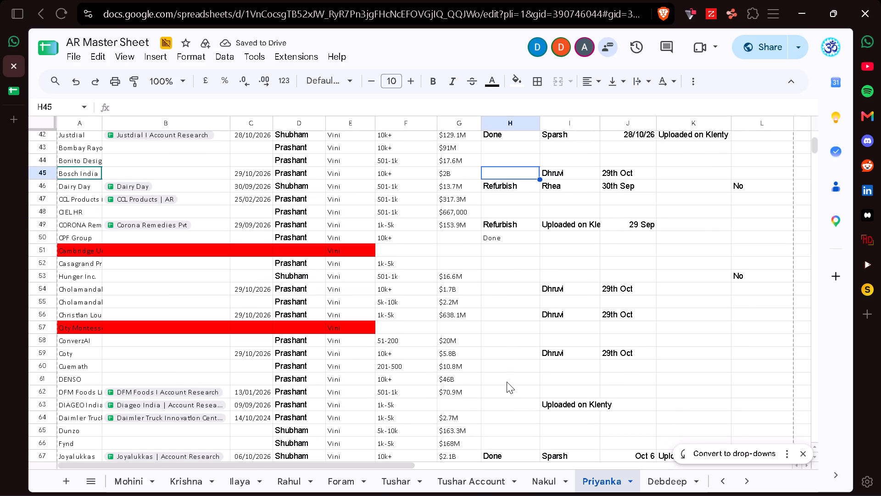
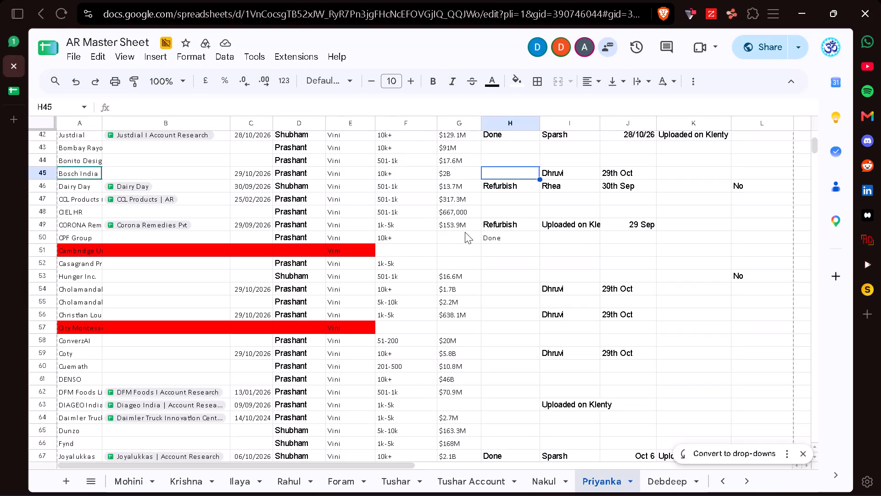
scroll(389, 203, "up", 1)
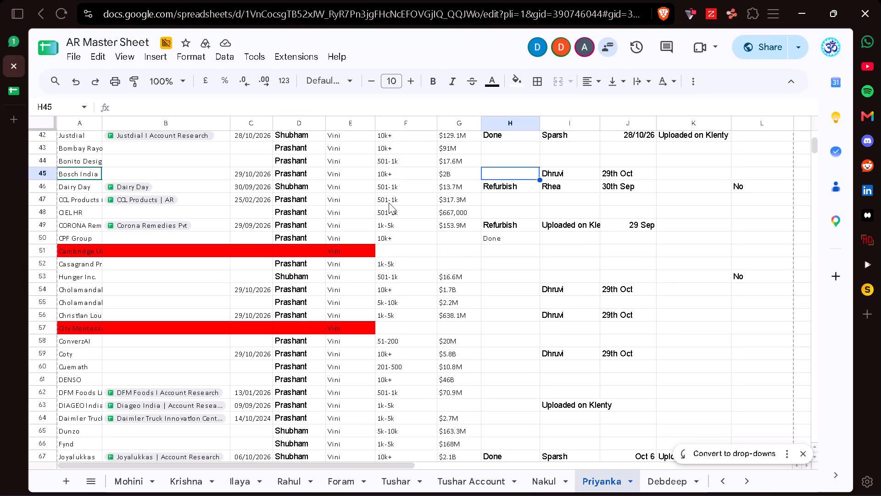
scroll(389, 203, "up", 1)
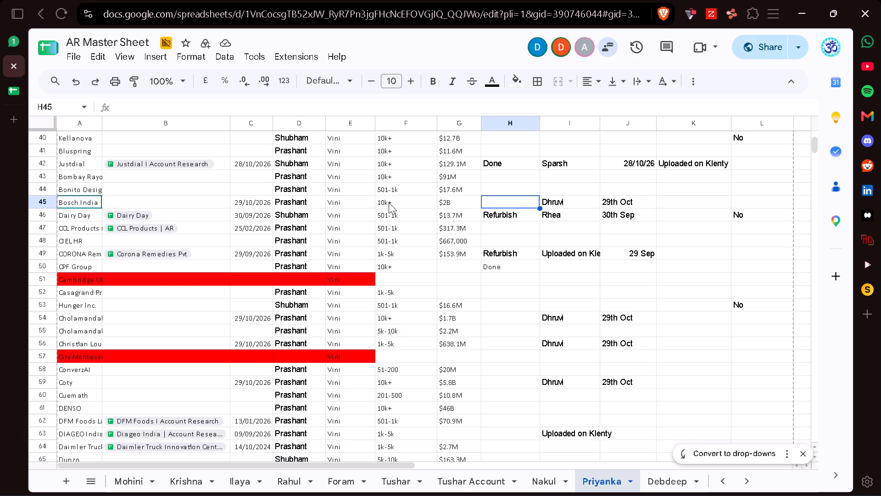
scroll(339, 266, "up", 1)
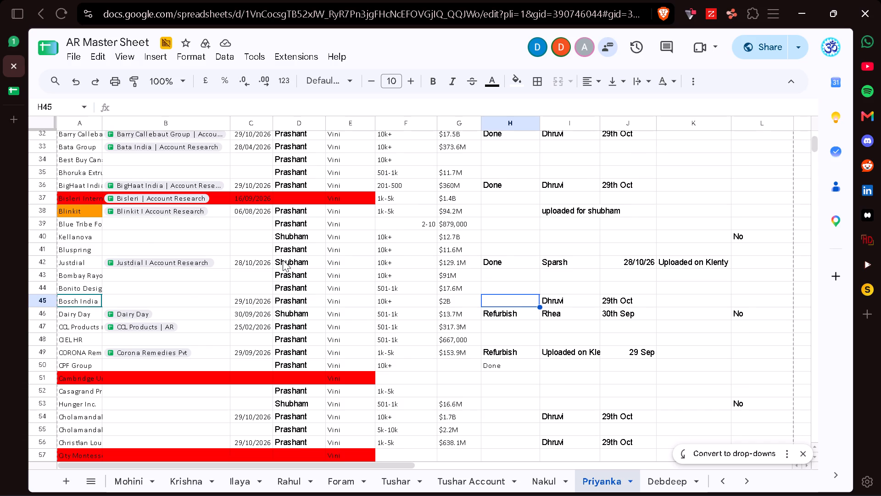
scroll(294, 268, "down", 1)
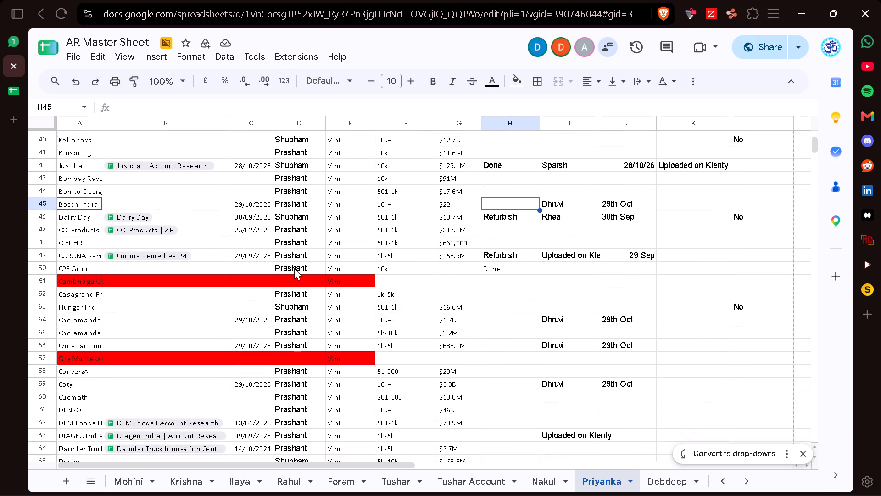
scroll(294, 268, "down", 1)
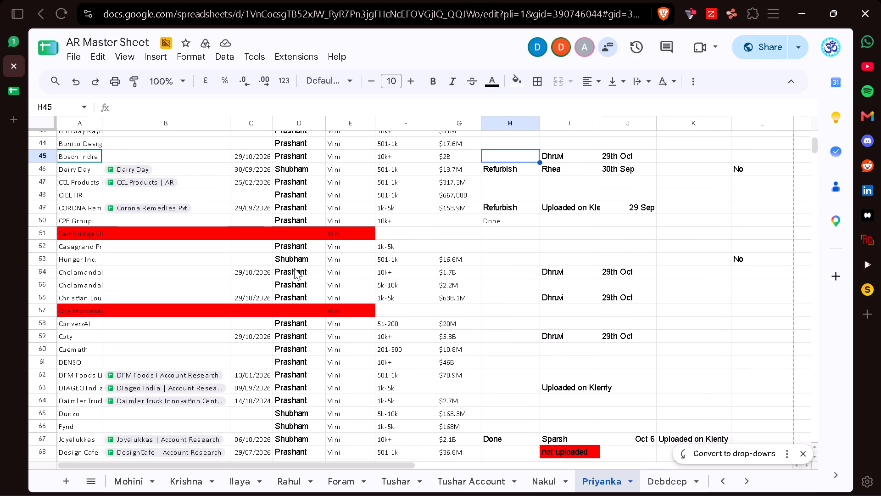
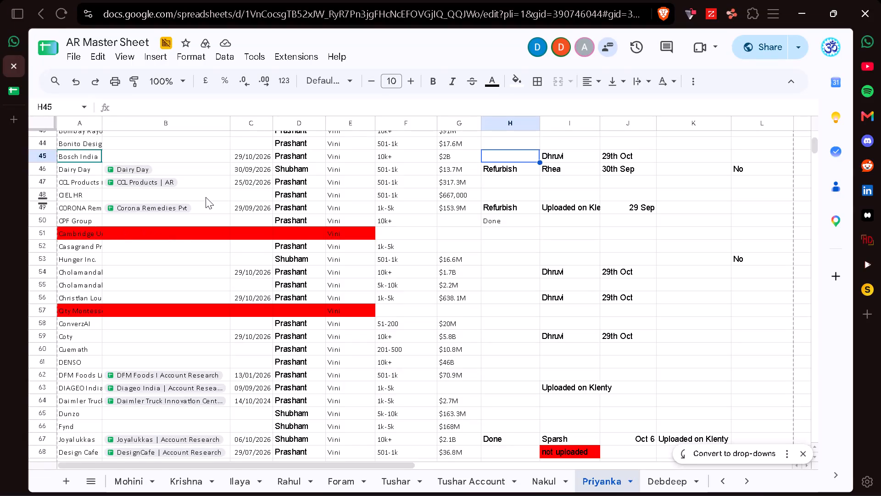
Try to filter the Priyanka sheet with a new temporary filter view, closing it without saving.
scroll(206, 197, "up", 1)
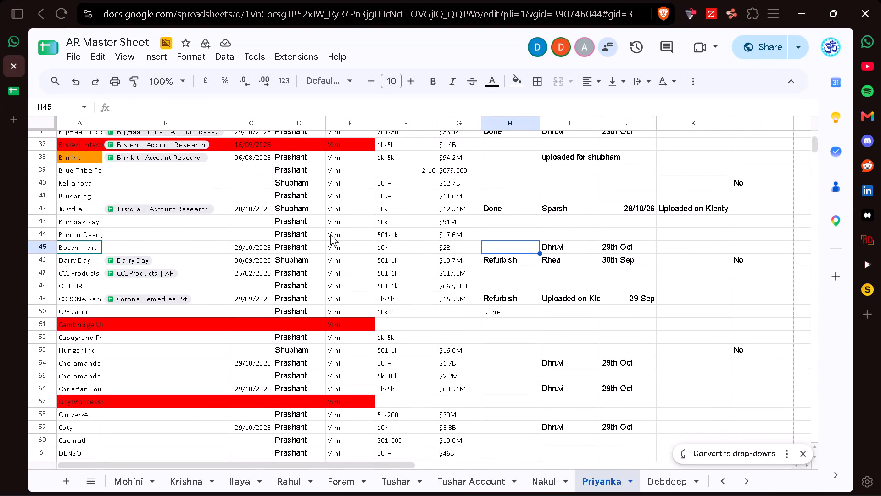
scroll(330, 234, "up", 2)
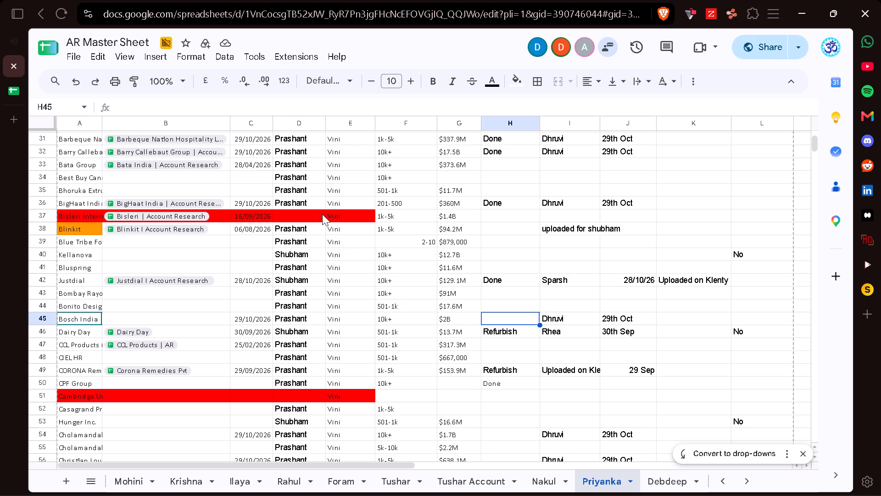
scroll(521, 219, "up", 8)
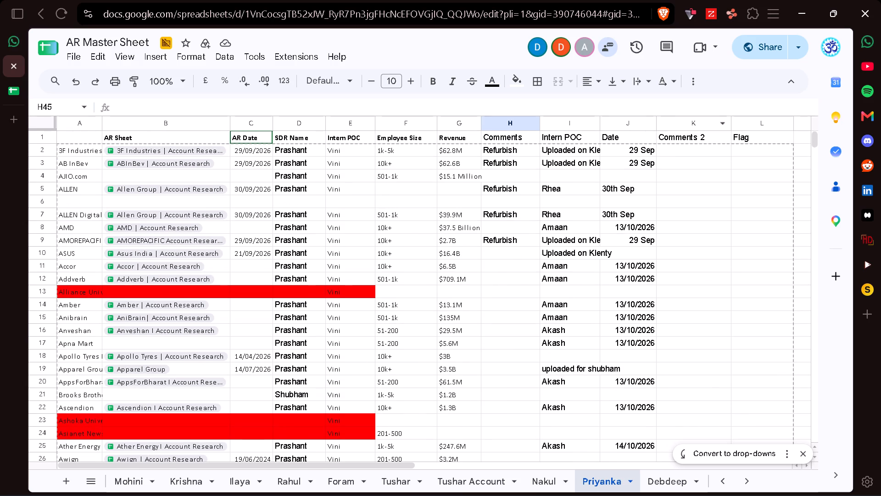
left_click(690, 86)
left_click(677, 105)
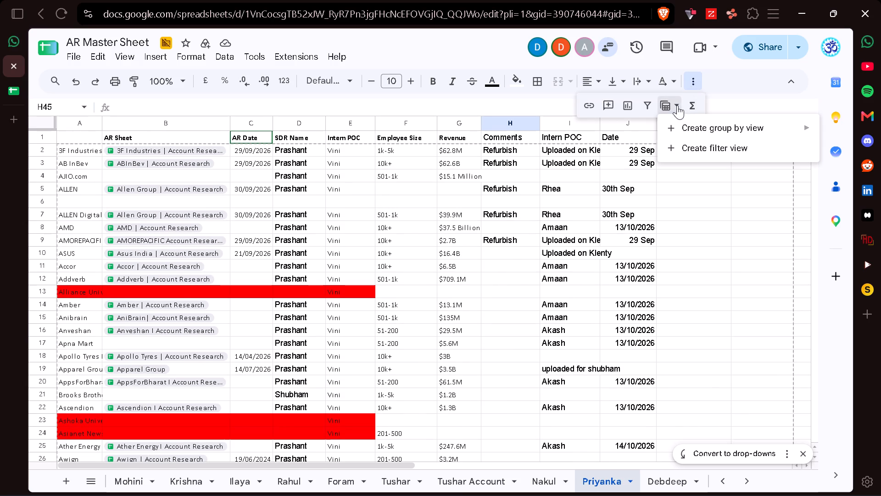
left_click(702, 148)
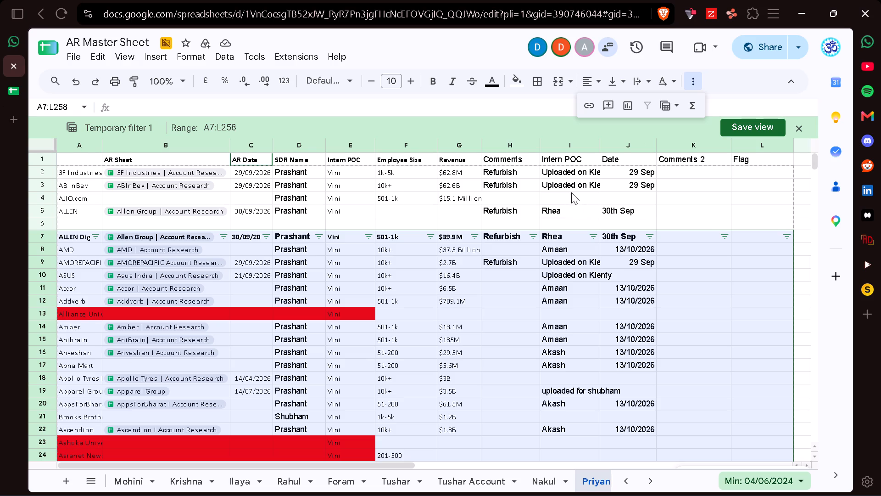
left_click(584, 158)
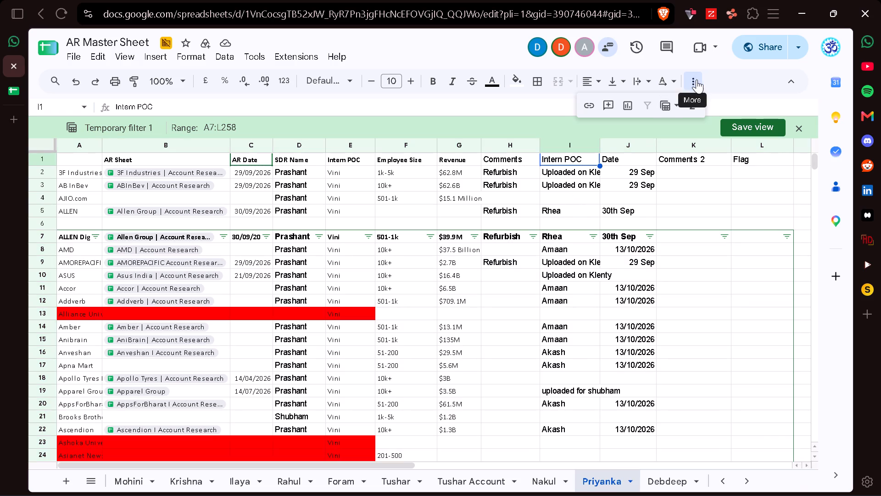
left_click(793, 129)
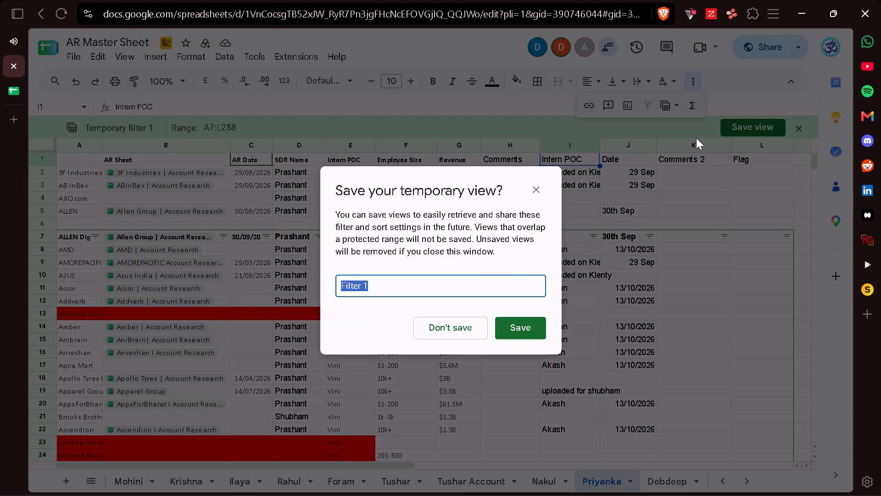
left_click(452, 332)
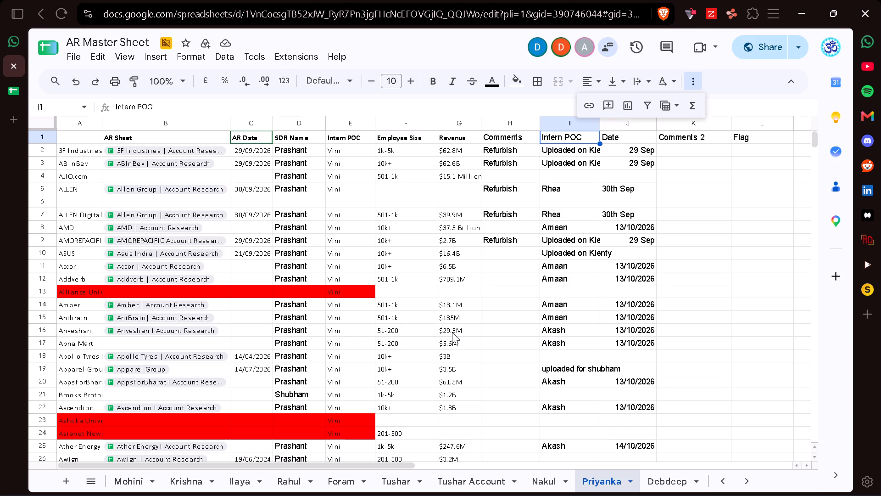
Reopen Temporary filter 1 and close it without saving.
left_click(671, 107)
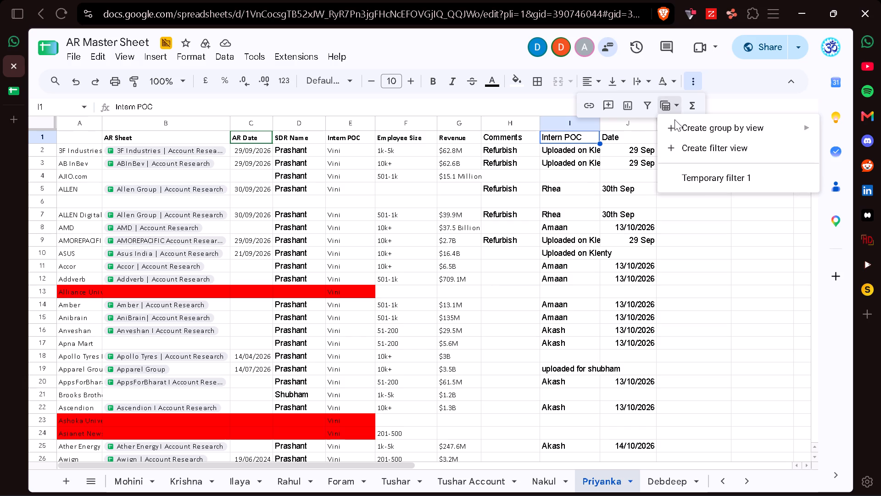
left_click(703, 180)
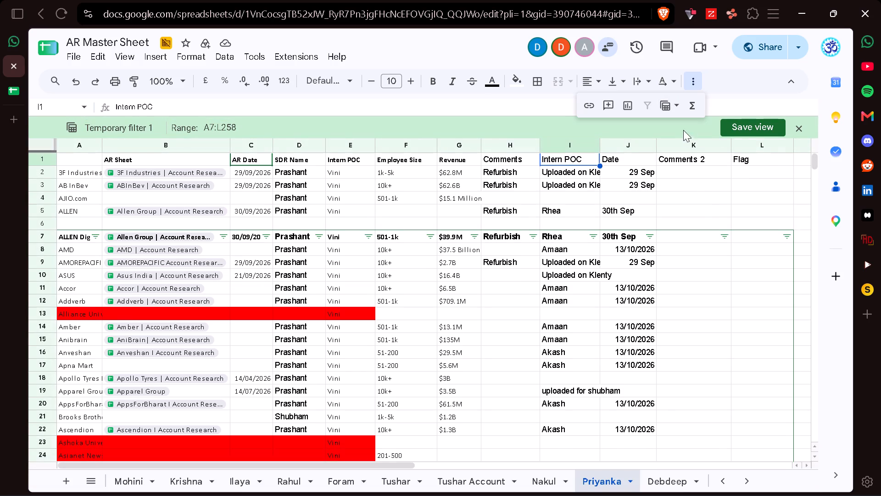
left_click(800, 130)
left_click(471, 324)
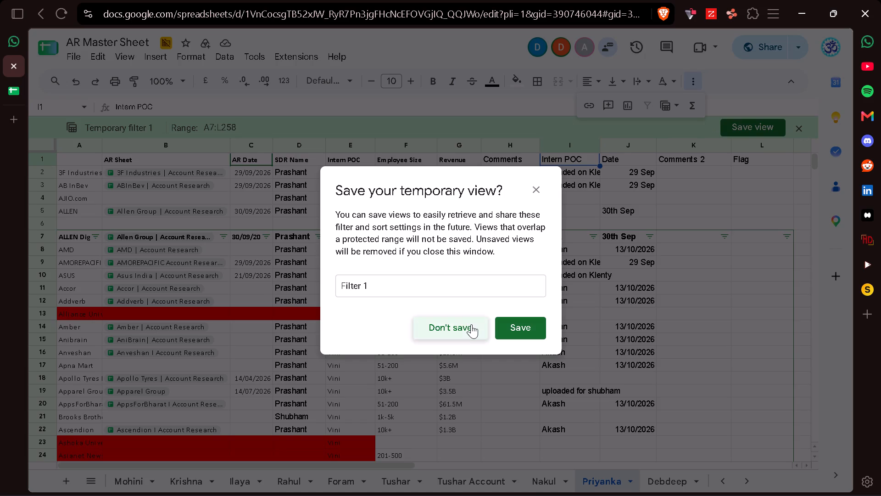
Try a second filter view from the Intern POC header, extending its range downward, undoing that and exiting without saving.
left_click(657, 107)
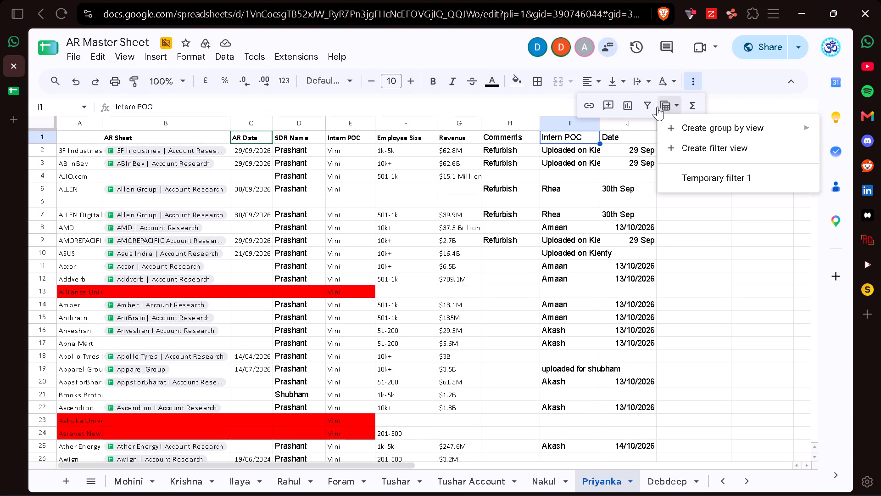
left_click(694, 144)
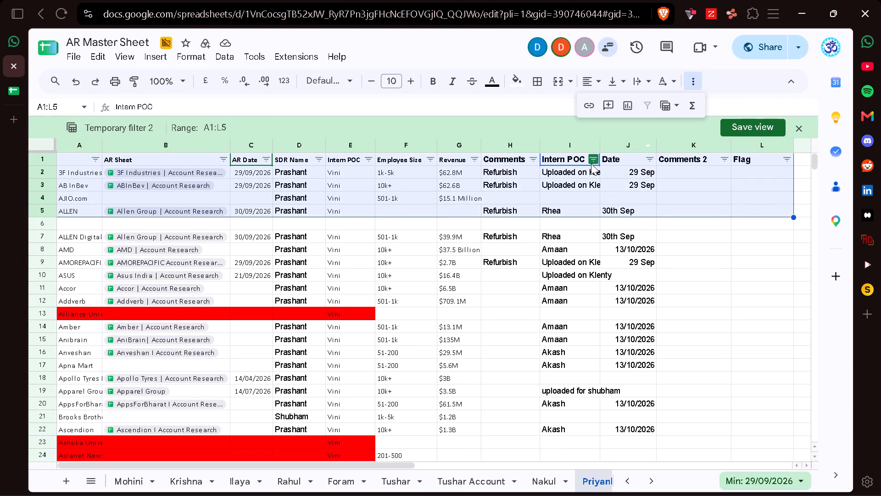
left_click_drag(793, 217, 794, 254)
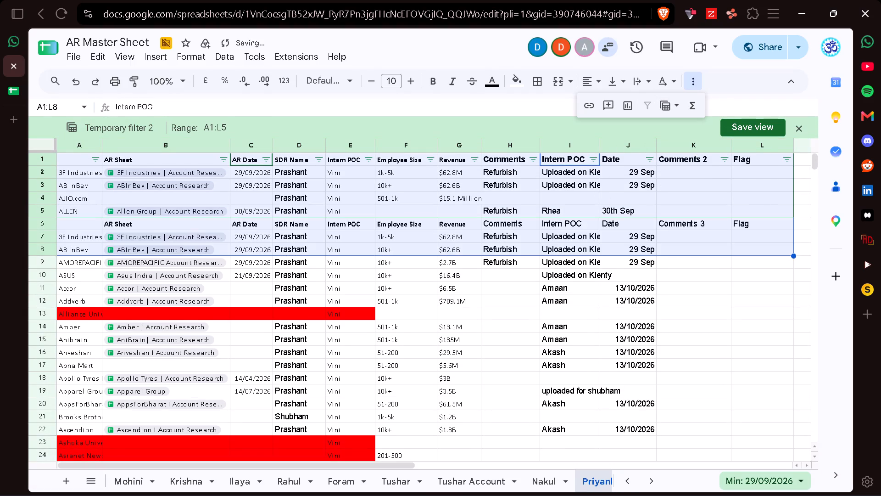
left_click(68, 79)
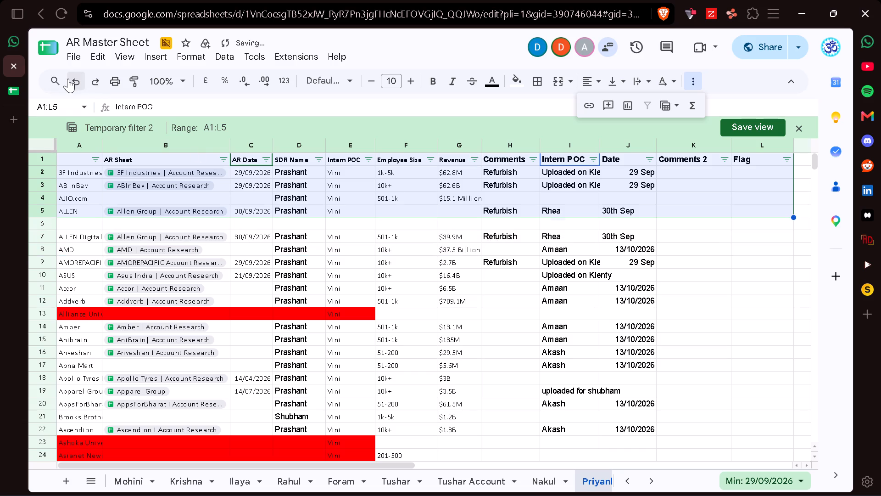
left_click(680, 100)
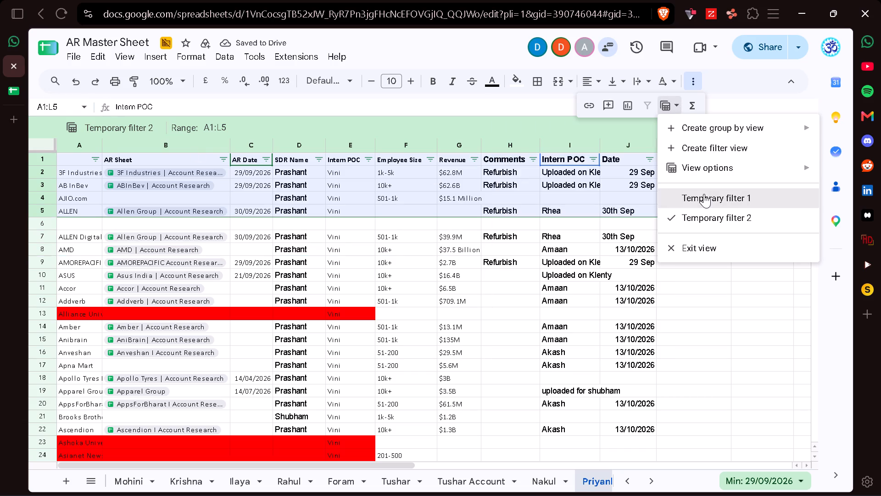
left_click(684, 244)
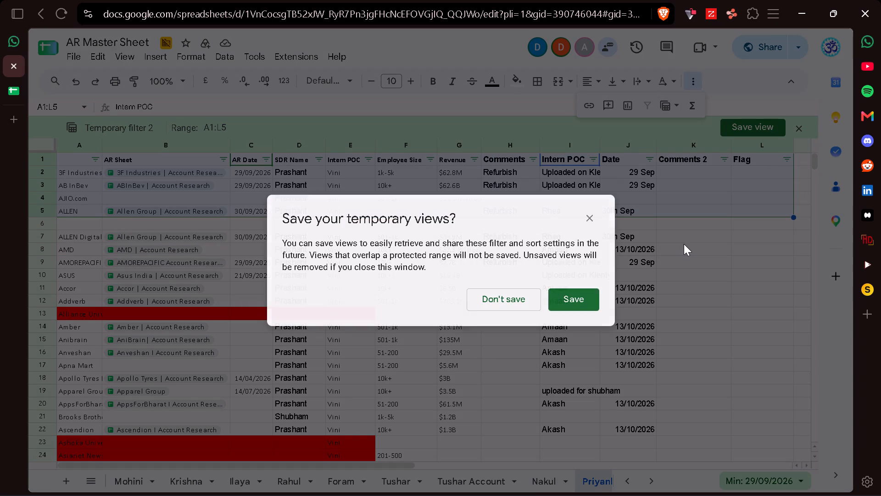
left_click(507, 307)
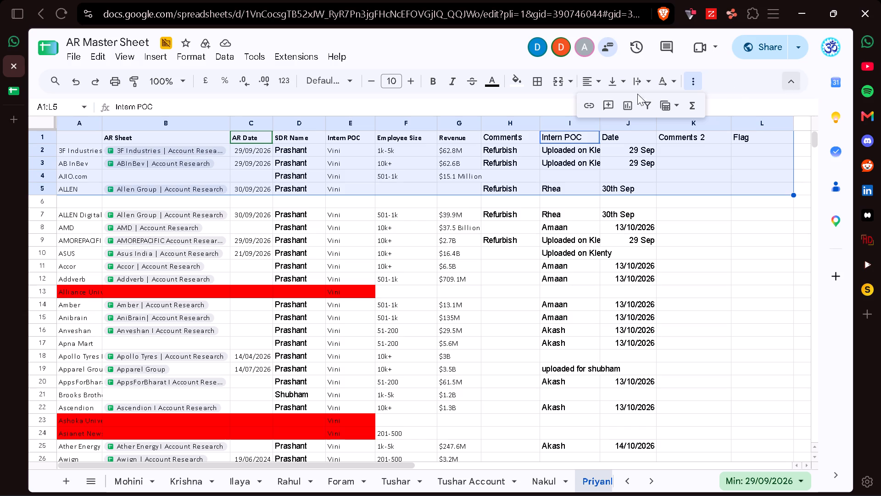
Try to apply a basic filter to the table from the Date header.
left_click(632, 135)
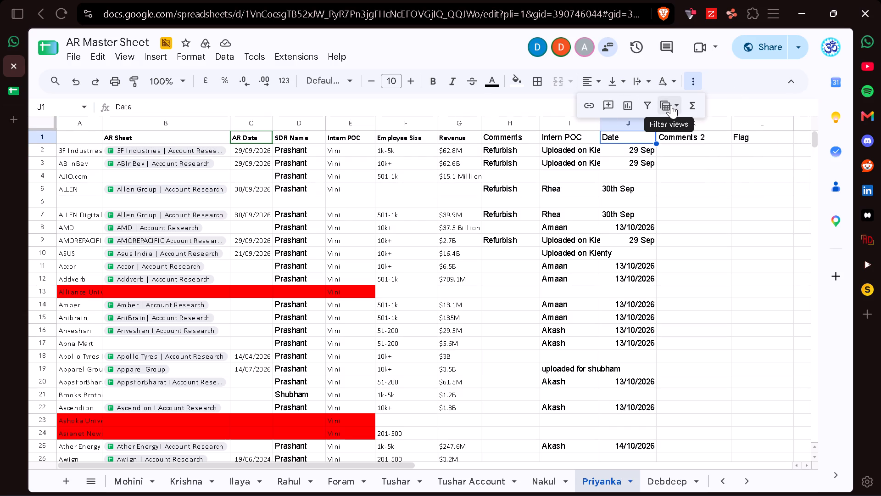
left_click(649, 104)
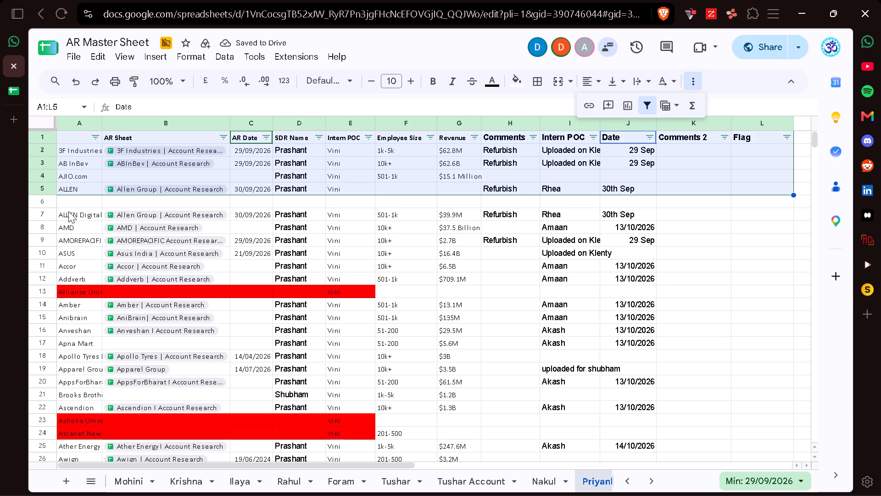
Delete the blank row 6 between the ALLEN and ALLEN Digital accounts.
left_click(48, 202)
right_click(48, 202)
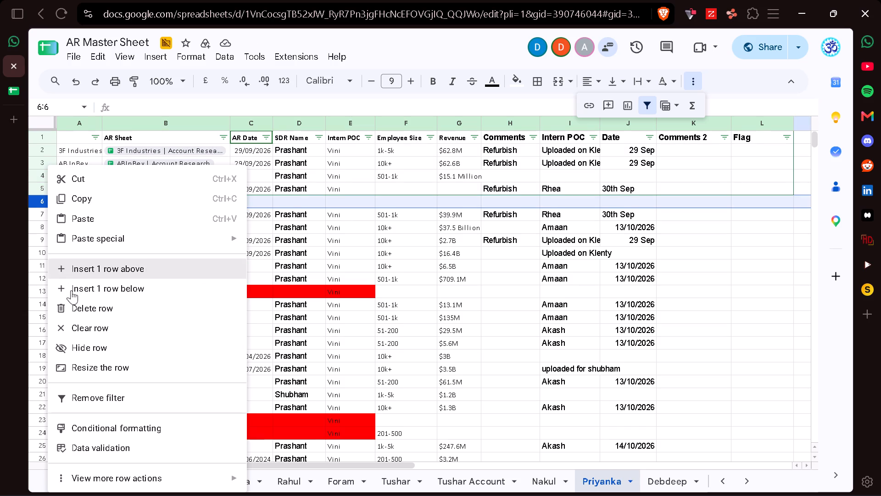
left_click(74, 305)
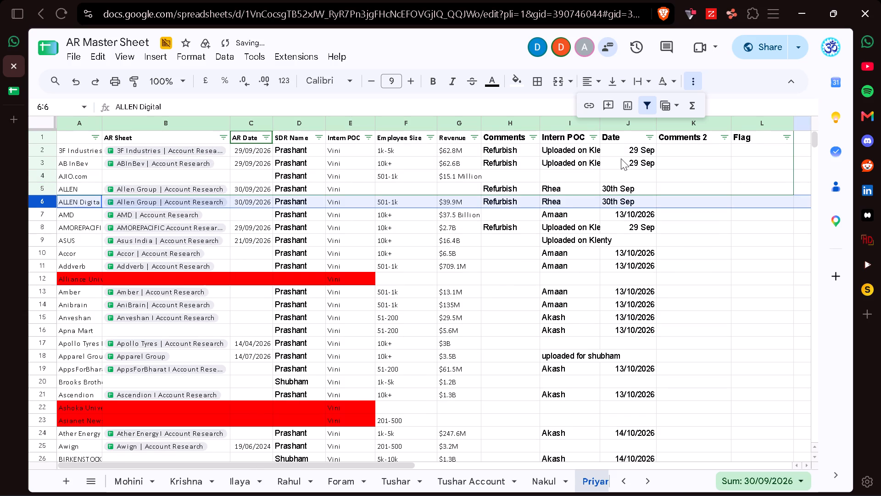
Remove the basic filter and create a filter view from the Intern POC header covering the whole table, A1:L257.
left_click(649, 105)
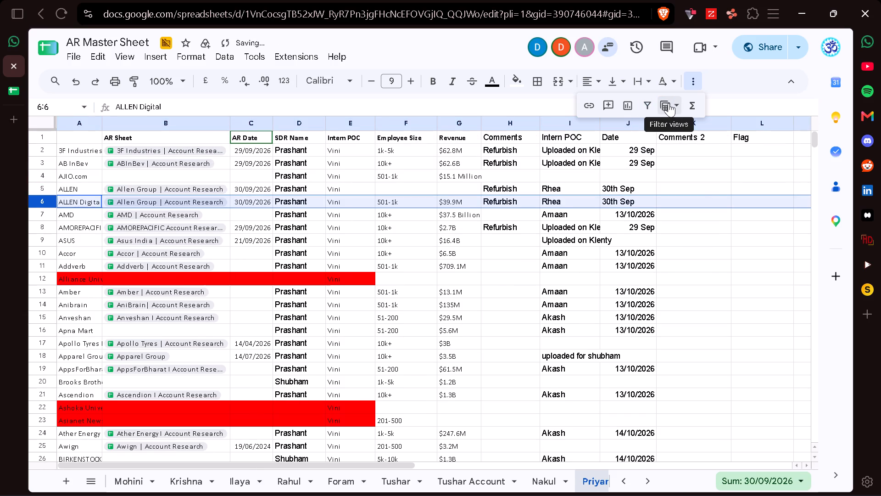
left_click(669, 103)
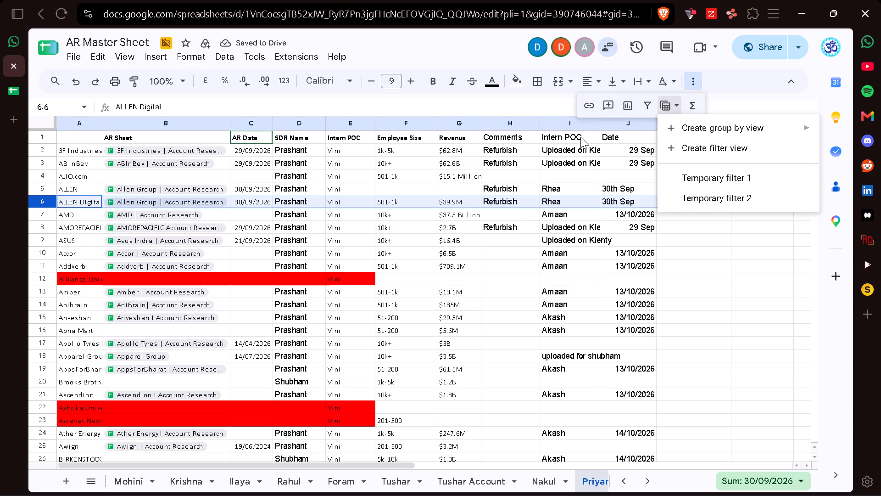
left_click(580, 137)
left_click(655, 102)
left_click(655, 102)
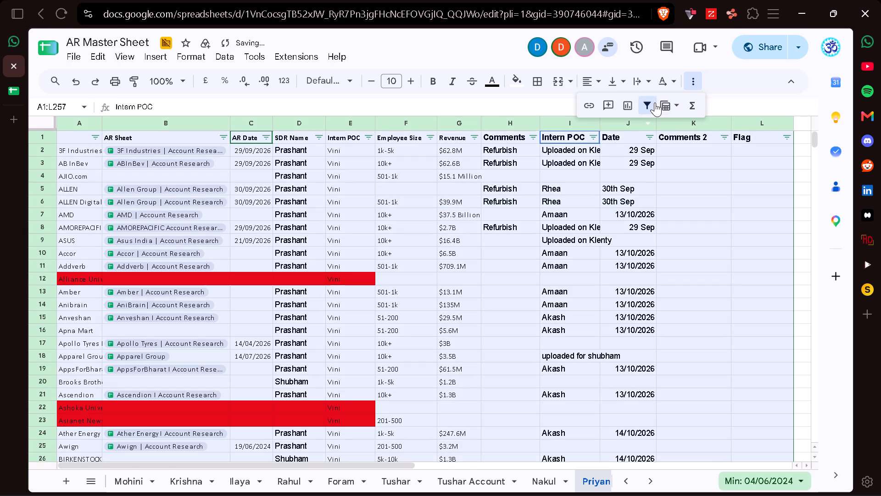
left_click(677, 105)
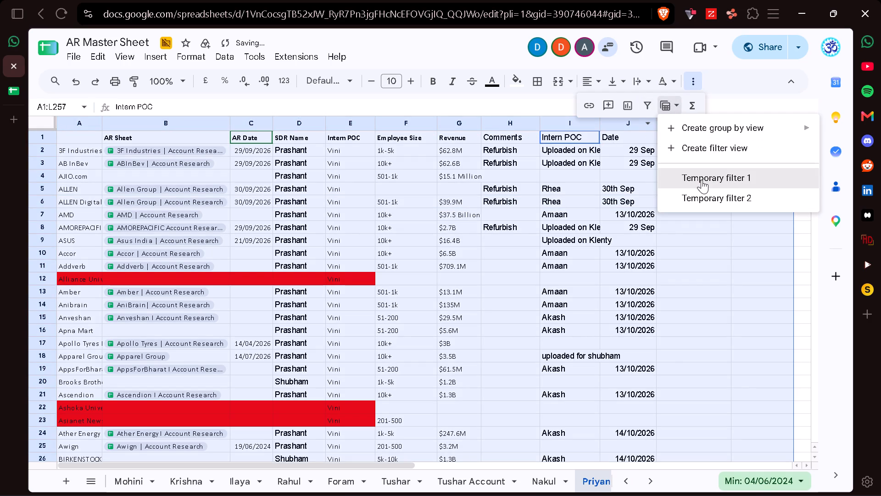
left_click(713, 149)
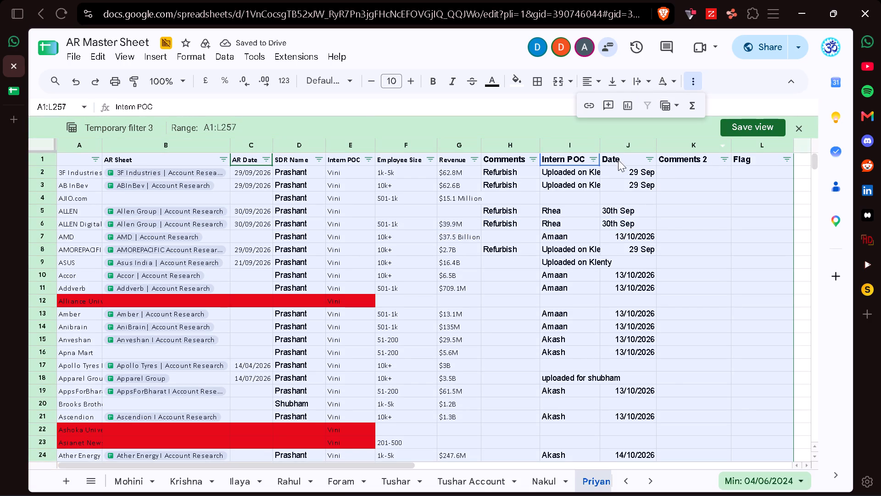
Filter the Intern POC column to show only Dhruvi's accounts.
left_click(593, 156)
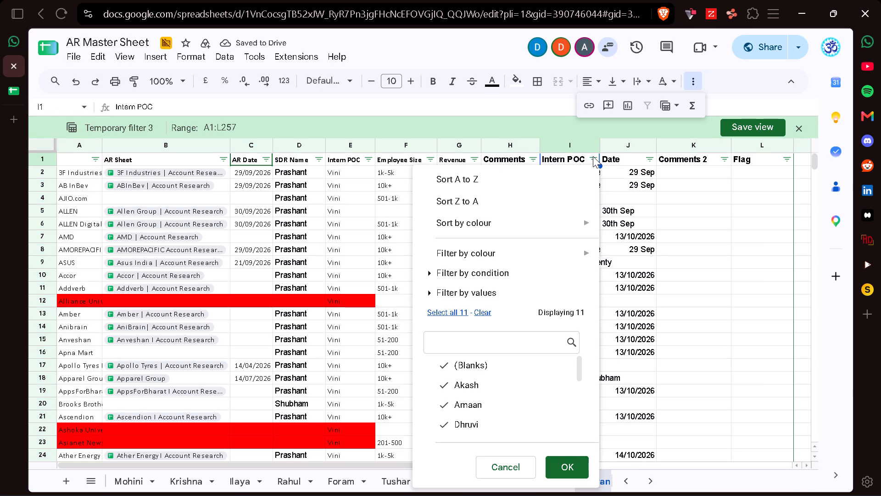
left_click(481, 310)
scroll(471, 372, "down", 1)
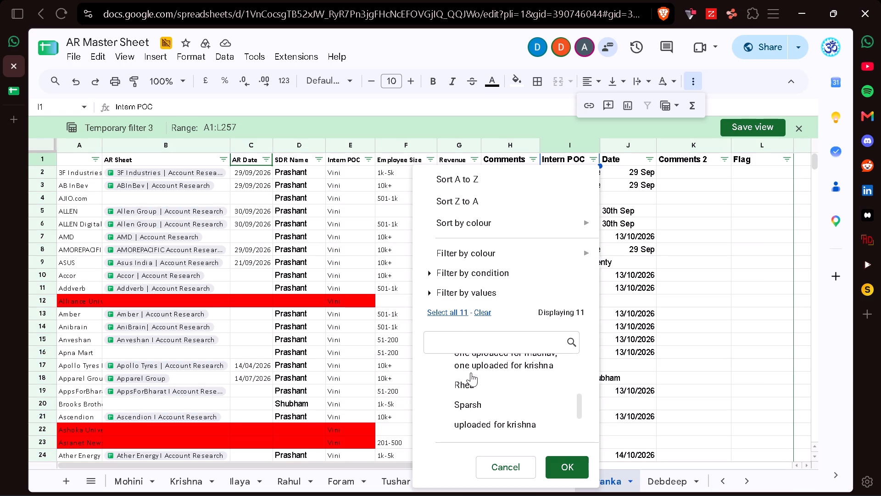
scroll(471, 372, "down", 1)
scroll(456, 381, "up", 1)
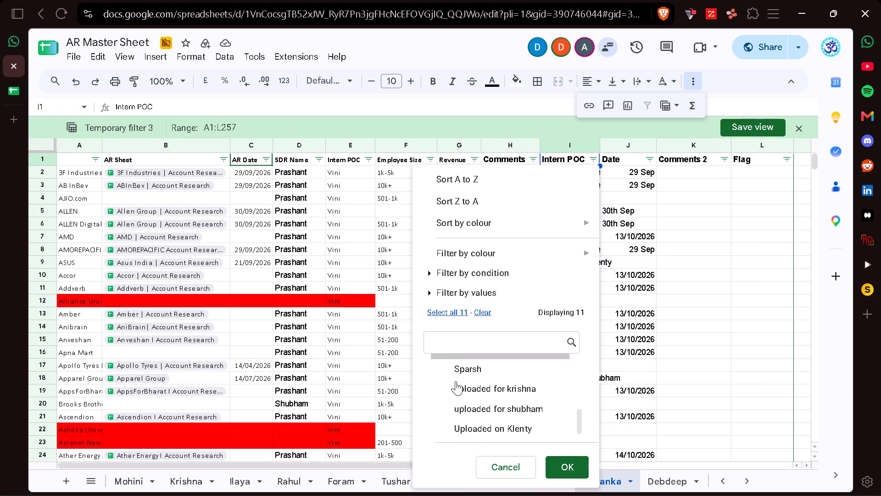
scroll(456, 381, "up", 1)
scroll(456, 381, "down", 1)
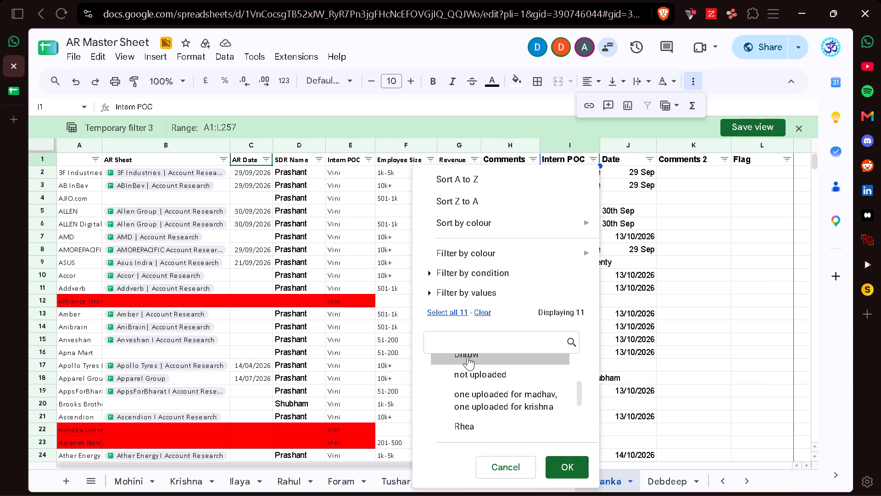
left_click(468, 356)
left_click(569, 464)
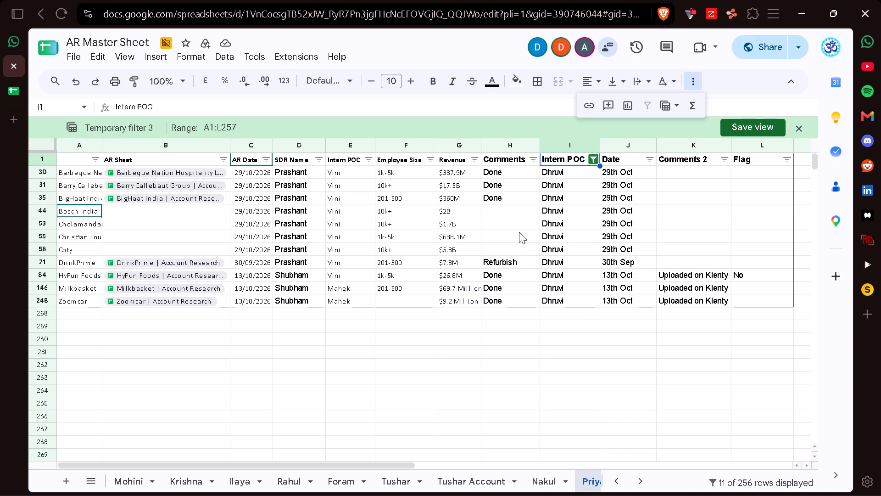
left_click(689, 81)
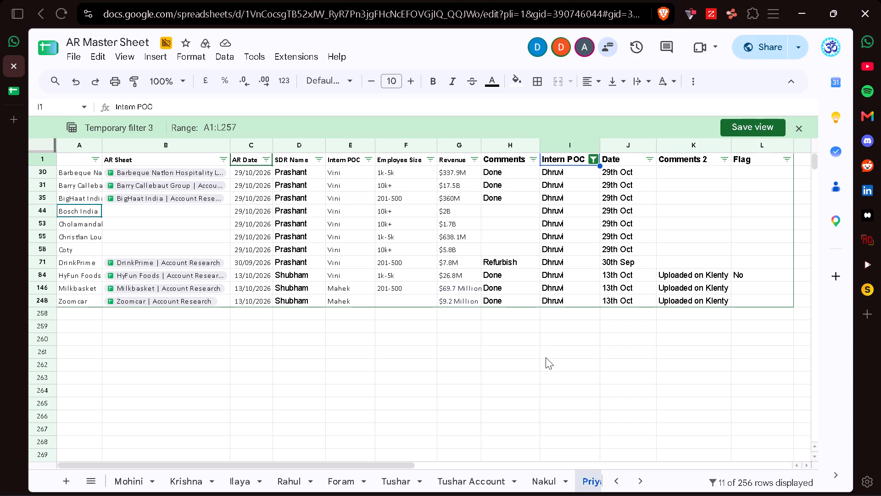
Switch to Klenty Leads New and clear all lead data below the headers, A2:L142, in the Prashant Leads 26th October sheet.
scroll(385, 360, "right", 1)
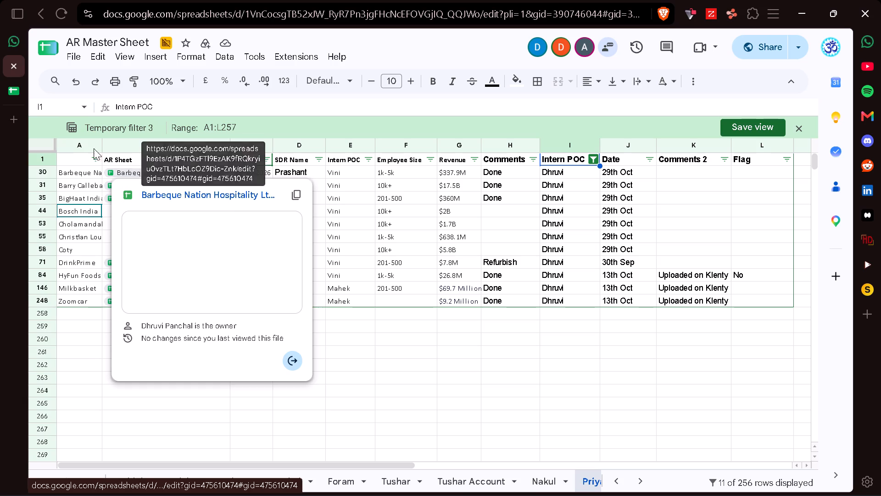
left_click(6, 92)
scroll(395, 336, "down", 4)
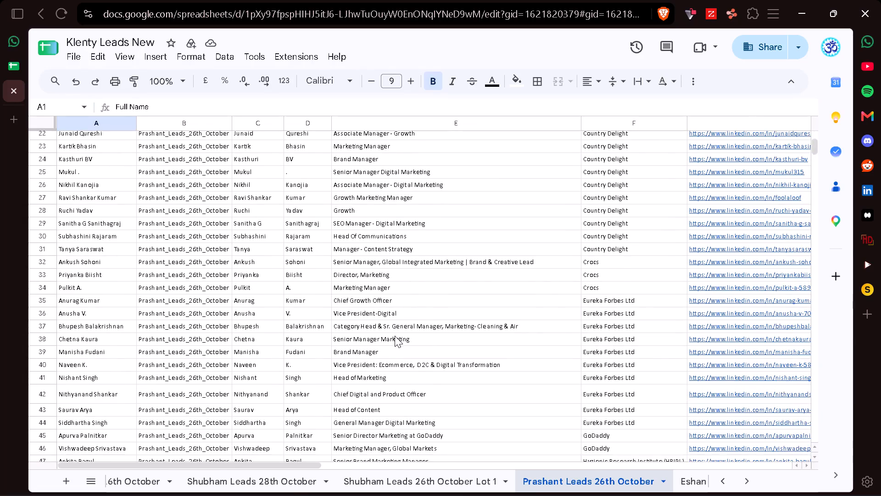
scroll(395, 336, "down", 1)
scroll(395, 336, "up", 7)
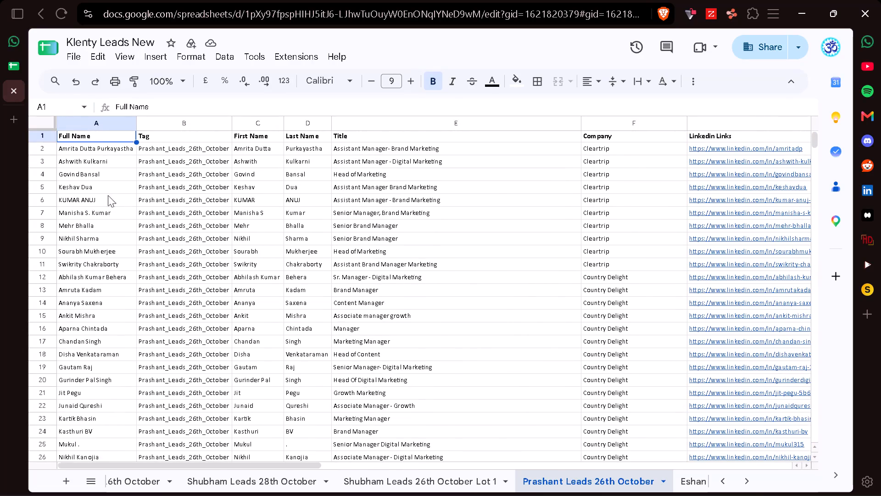
left_click(91, 141)
key("Down")
key("ctrl+shift+Down")
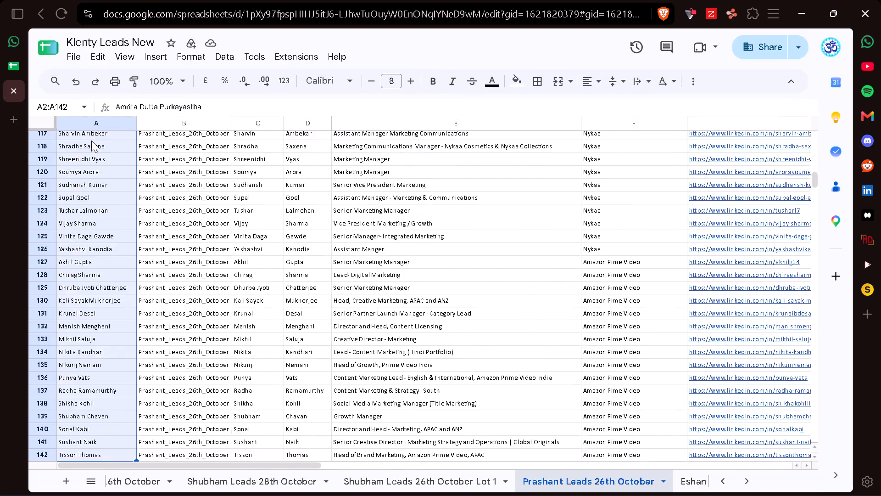
key("ctrl+shift+Right")
key("ctrl+shift+Right")
key("ctrl+shift+BackSpace")
scroll(91, 141, "right", 5)
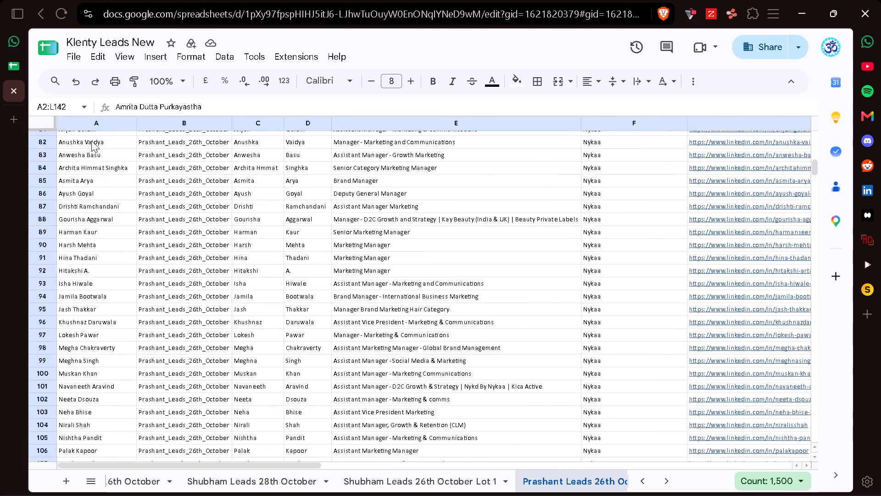
scroll(91, 141, "right", 5)
scroll(91, 143, "up", 6)
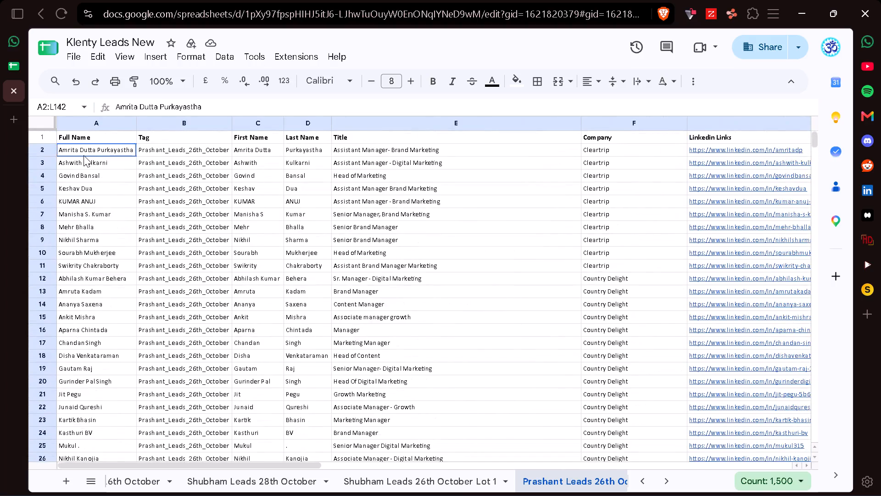
key("ctrl+shift+Down")
key("ctrl+shift+Right")
key("ctrl+shift+Right")
key("BackSpace")
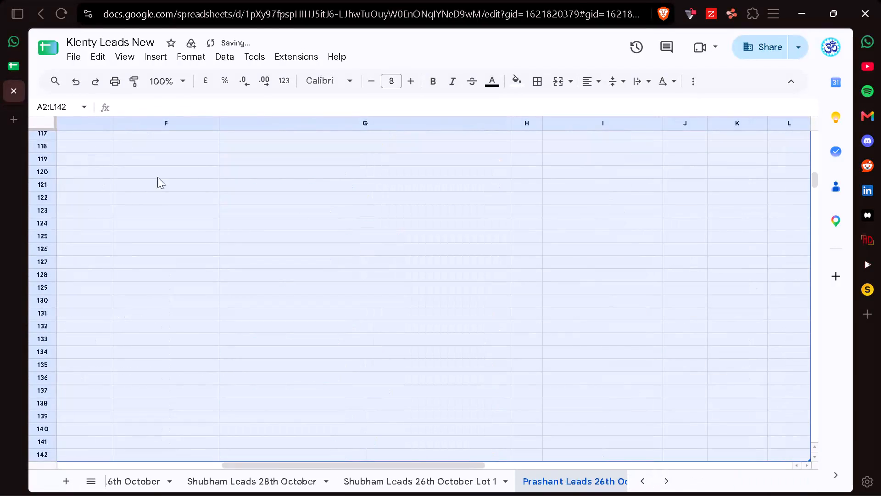
Rename the Prashant Leads 26th October sheet as Prashant Leads 29th October.
left_click(664, 477)
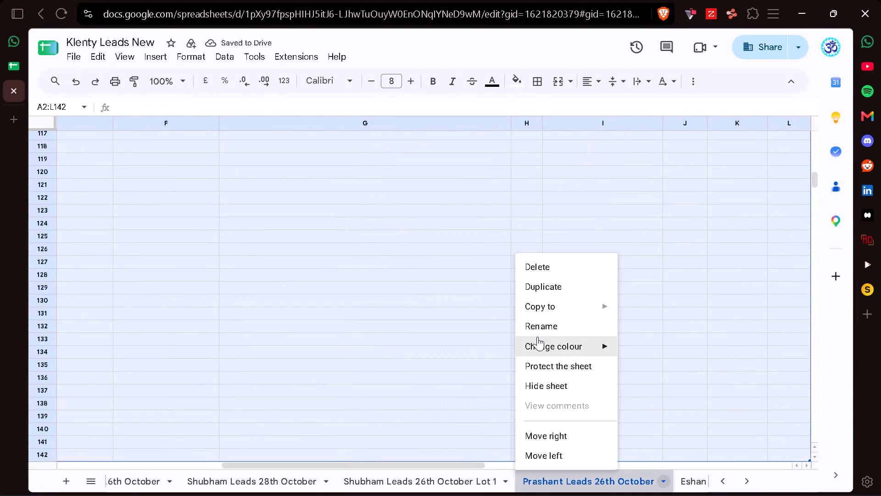
left_click(539, 327)
left_click(602, 482)
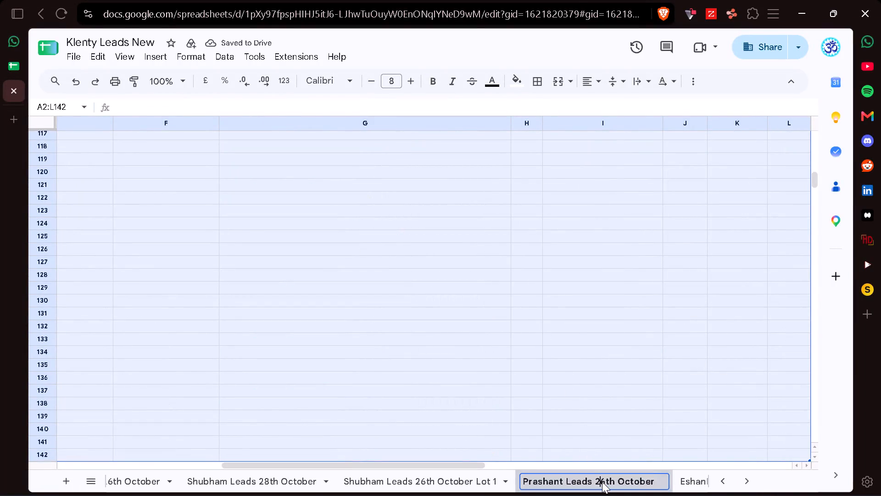
key("Right")
key("BackSpace")
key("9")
key("Return")
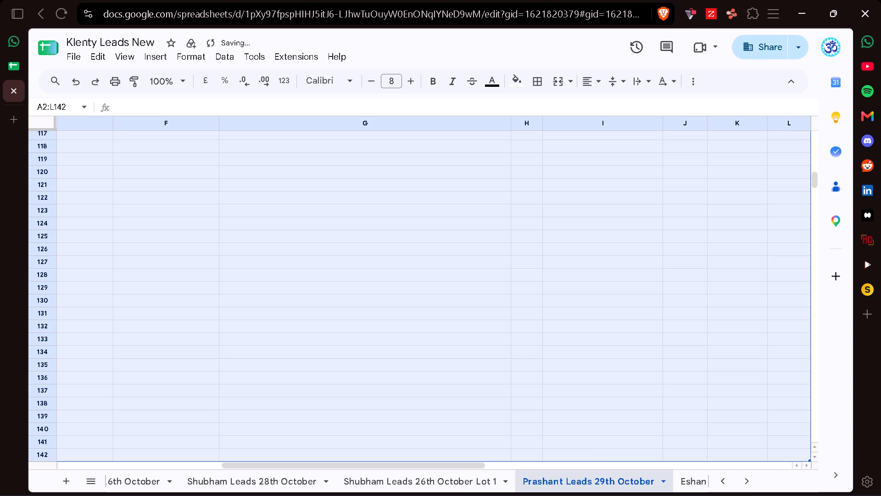
Look through the names of the other sheets in Klenty Leads New.
scroll(602, 482, "up", 15)
scroll(602, 482, "left", 4)
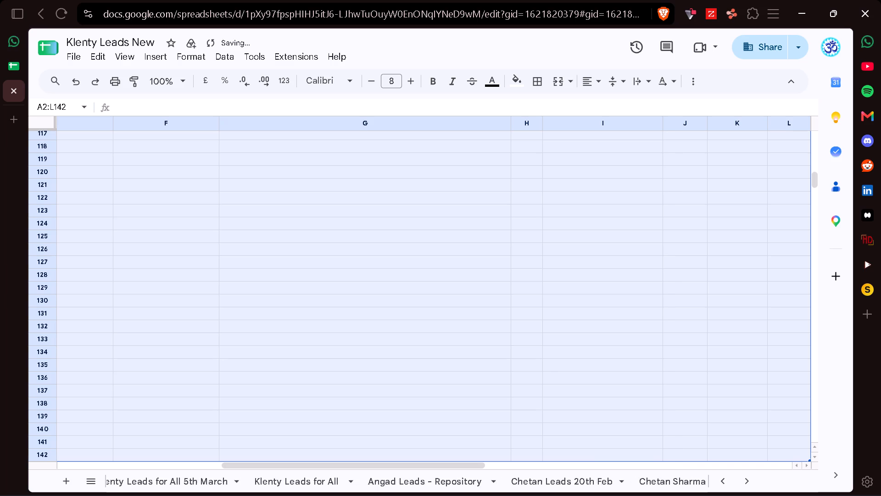
scroll(602, 482, "left", 17)
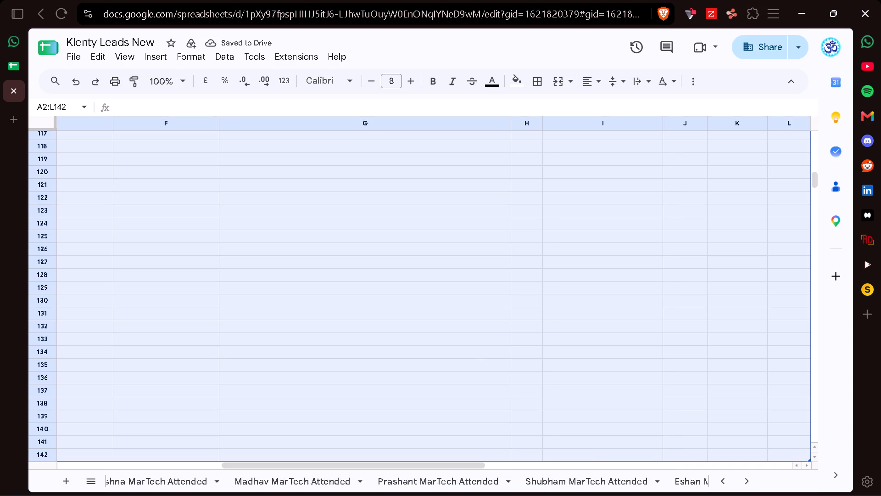
scroll(602, 482, "left", 2)
scroll(602, 482, "right", 11)
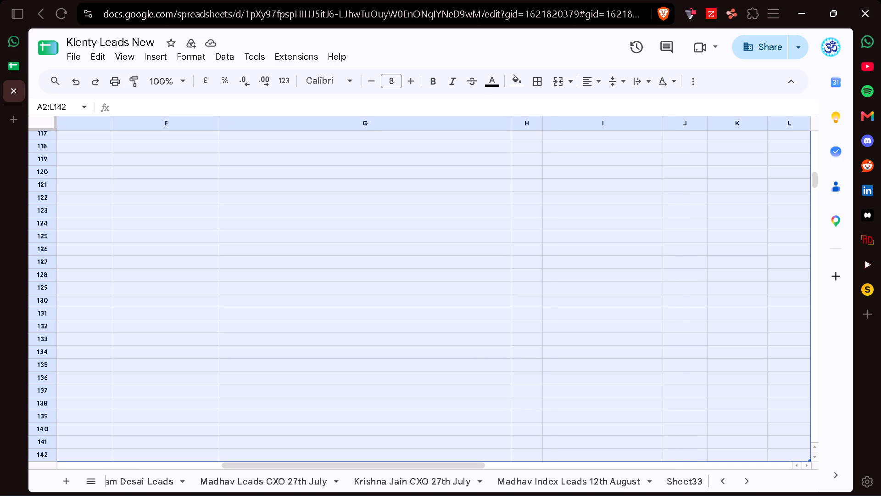
scroll(602, 482, "right", 7)
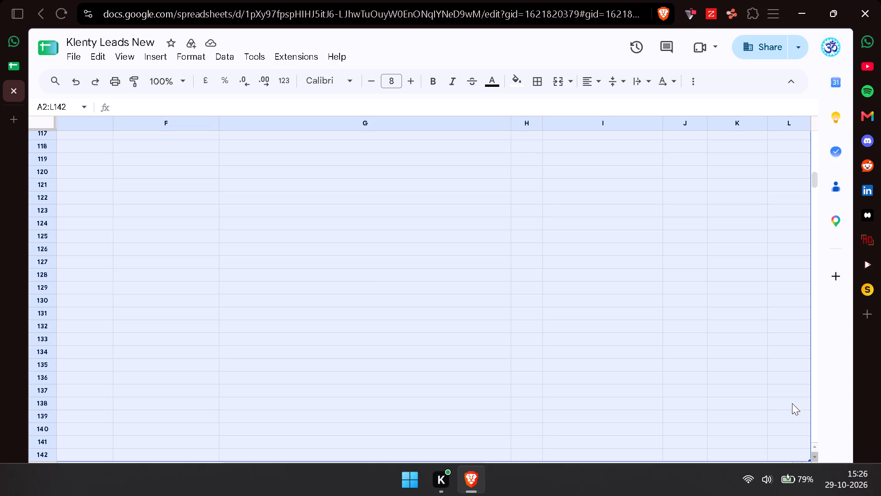
scroll(616, 476, "left", 8)
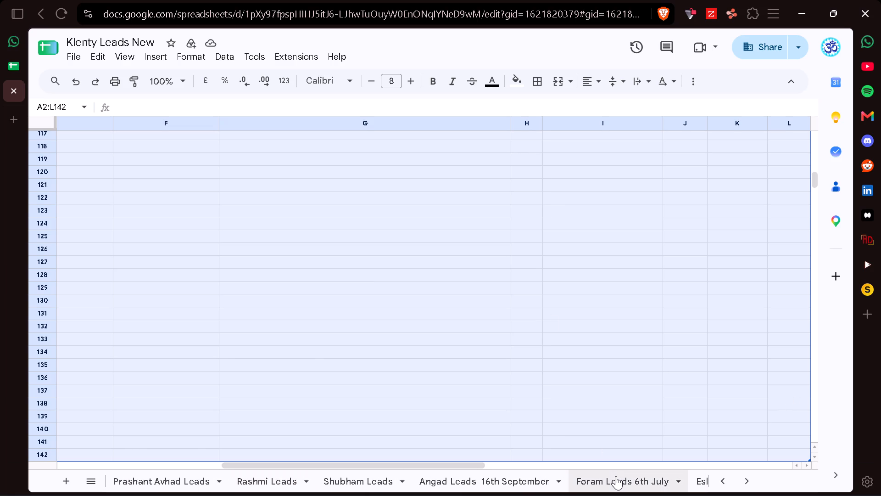
scroll(616, 476, "left", 11)
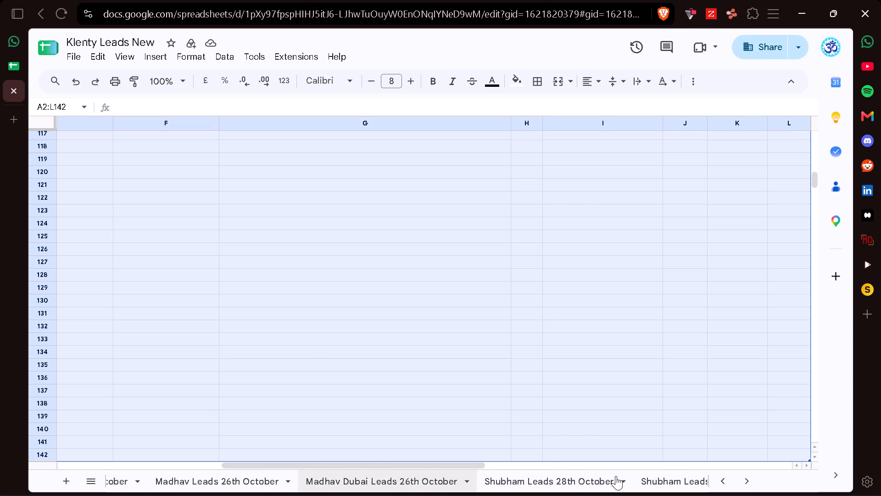
scroll(616, 476, "left", 5)
left_click(265, 246)
scroll(265, 246, "up", 2)
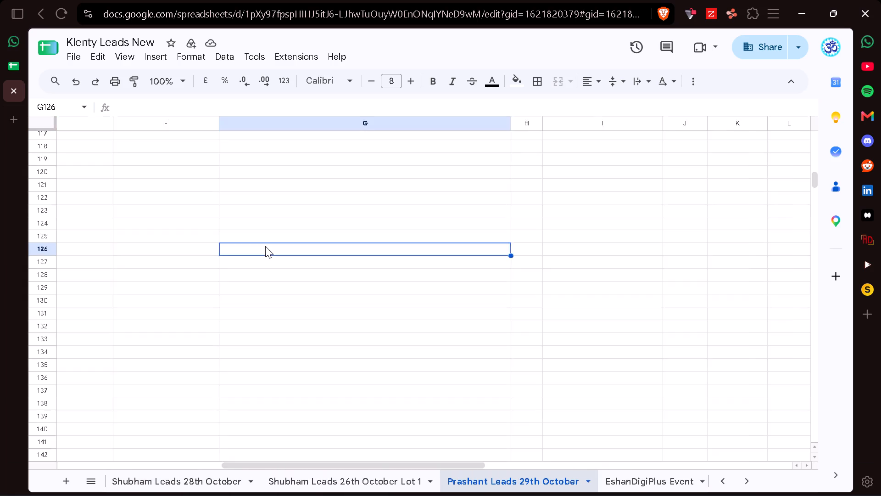
scroll(265, 246, "up", 8)
scroll(265, 246, "right", 3)
left_click(95, 153)
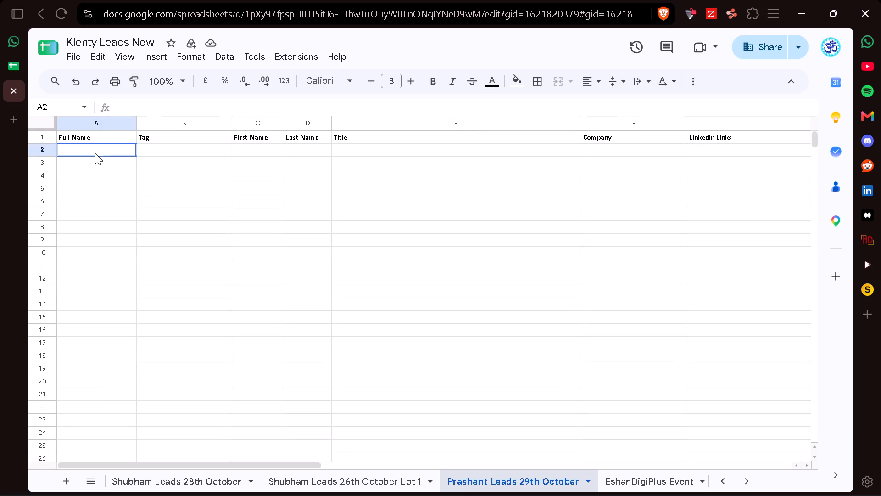
left_click(13, 69)
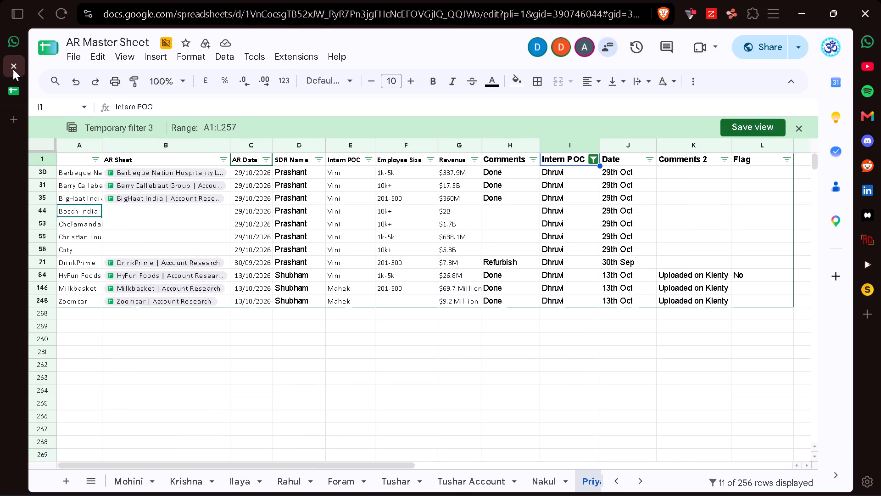
left_click(192, 197)
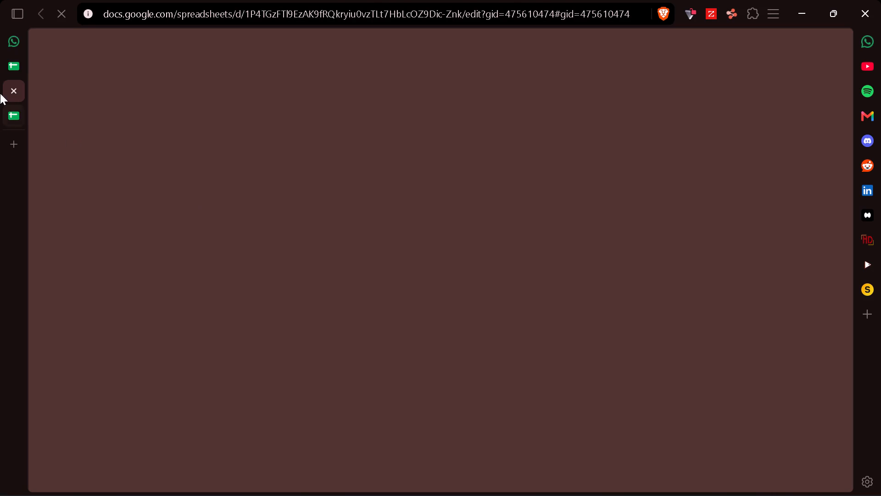
left_click_drag(4, 90, 5, 113)
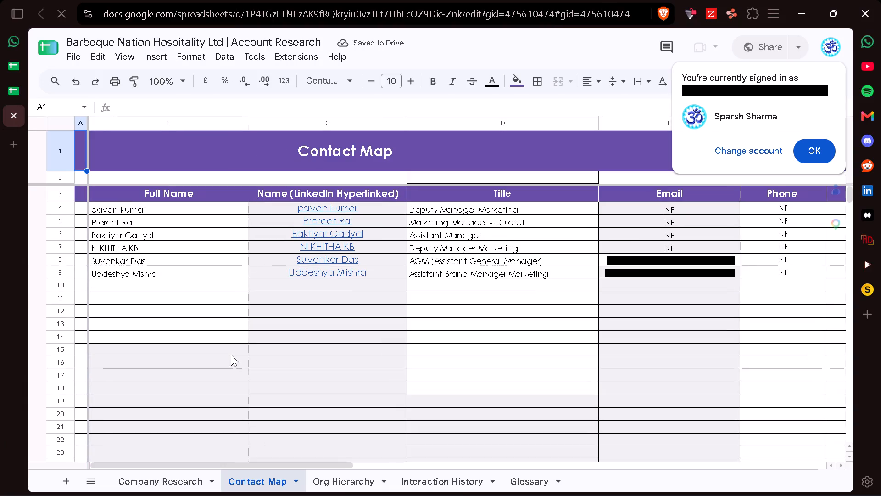
left_click(814, 141)
scroll(517, 227, "right", 3)
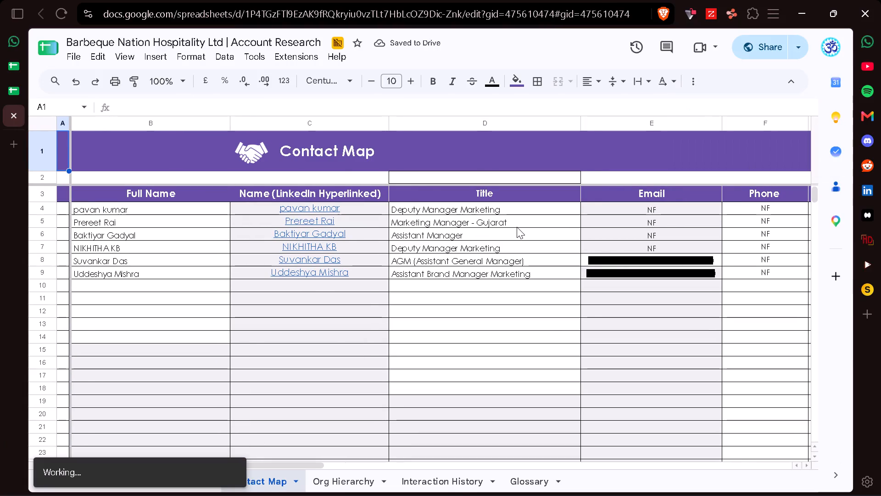
Check the LinkedIn profiles of the Assistant Manager and AGM contacts listed in Barbeque Nation's Contact Map.
left_click(118, 208)
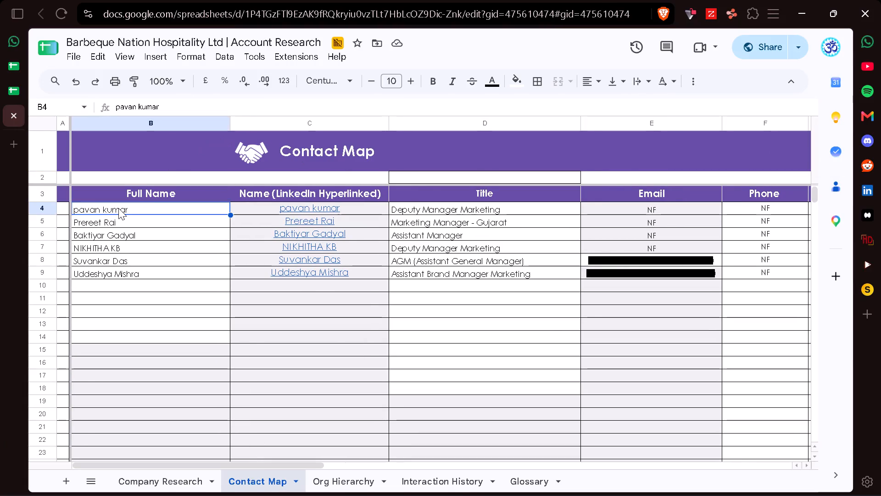
key("shift+Down")
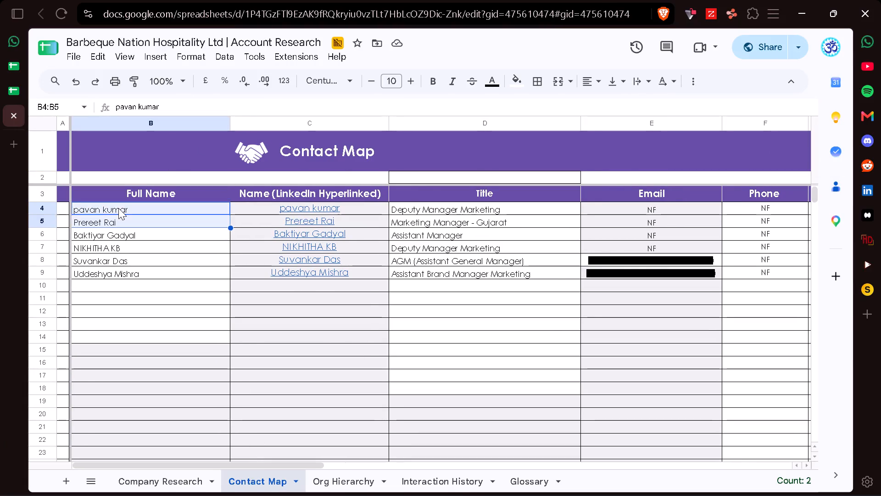
key("ctrl+shift+Down")
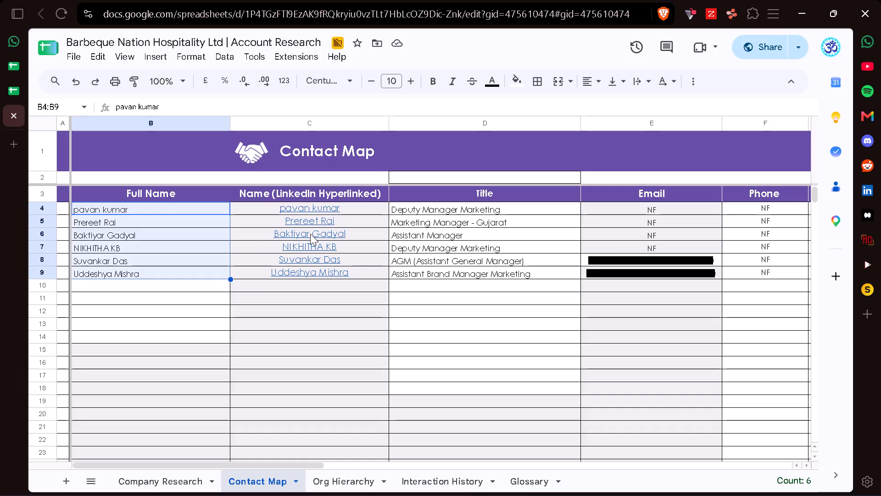
left_click(337, 254)
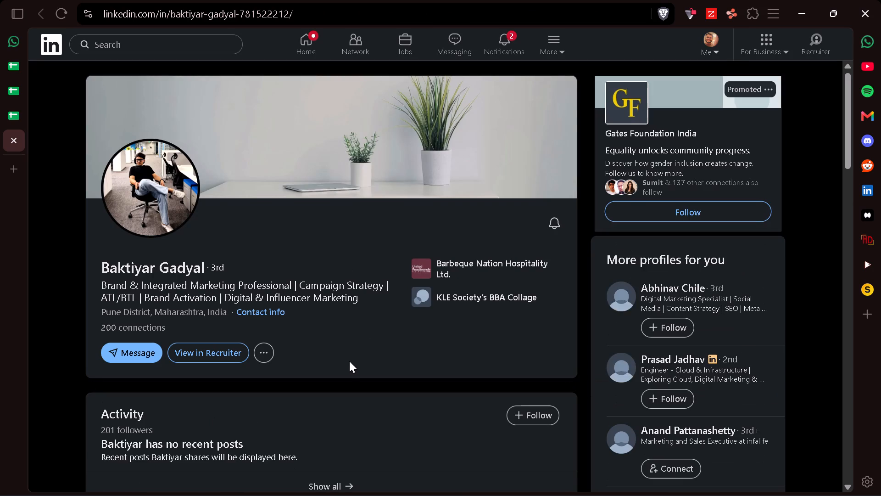
scroll(349, 361, "down", 4)
scroll(349, 361, "up", 1)
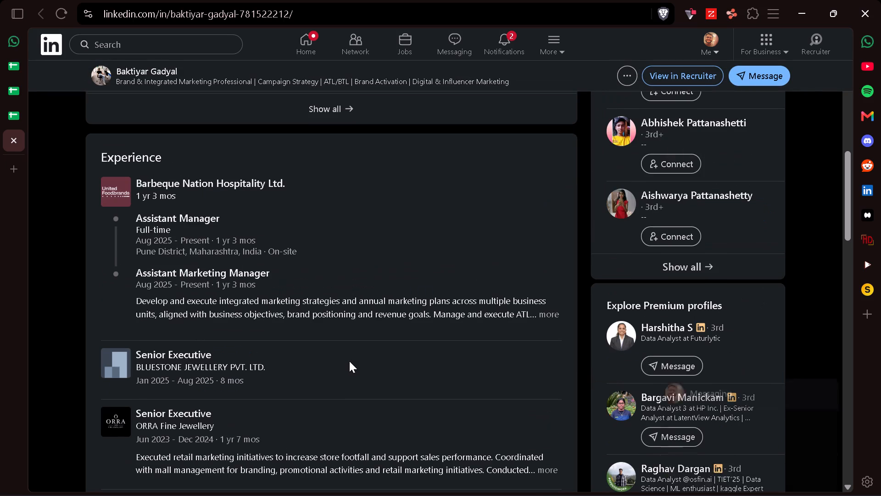
left_click(13, 138)
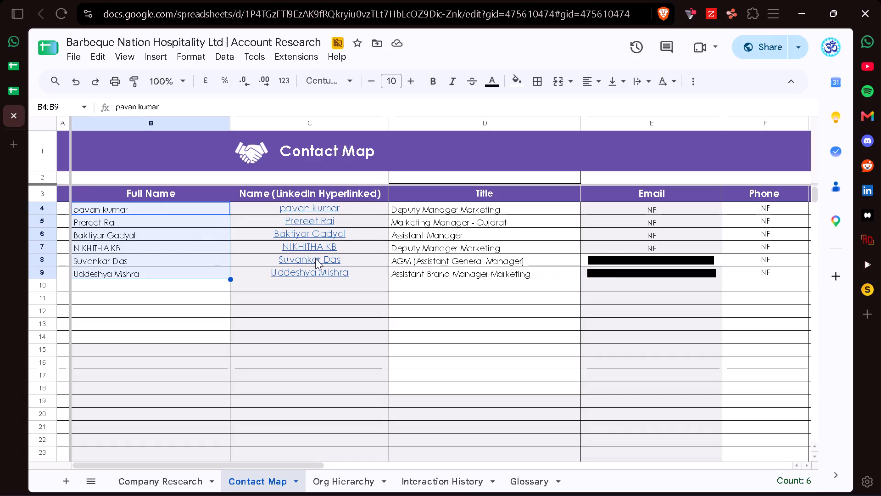
left_click(351, 281)
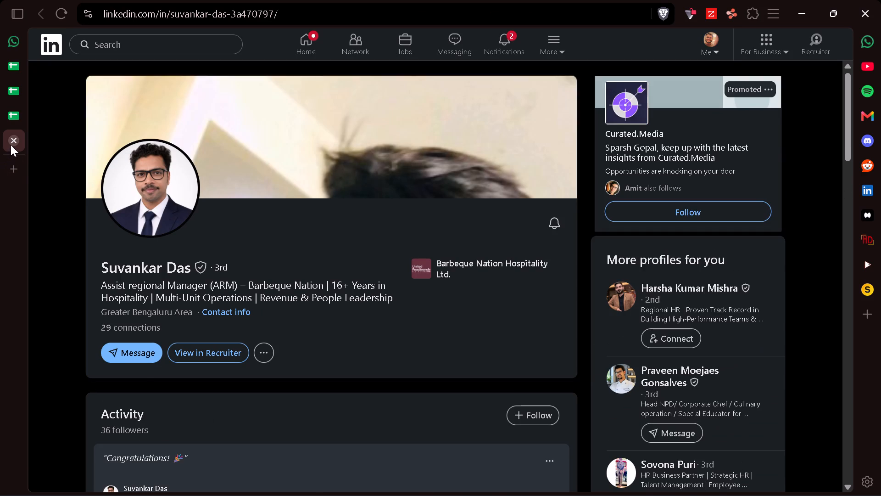
left_click(11, 145)
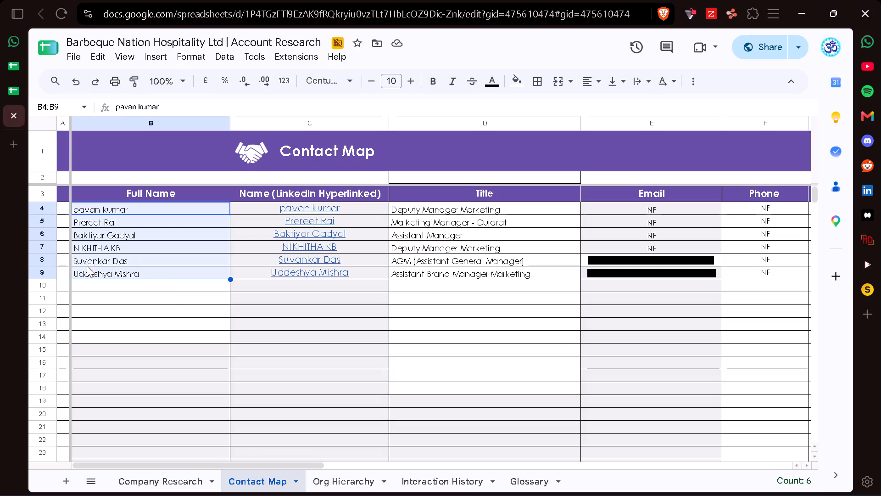
Delete row 8, the AGM (Assistant General Manager) contact, from Barbeque Nation's Contact Map.
left_click(45, 259)
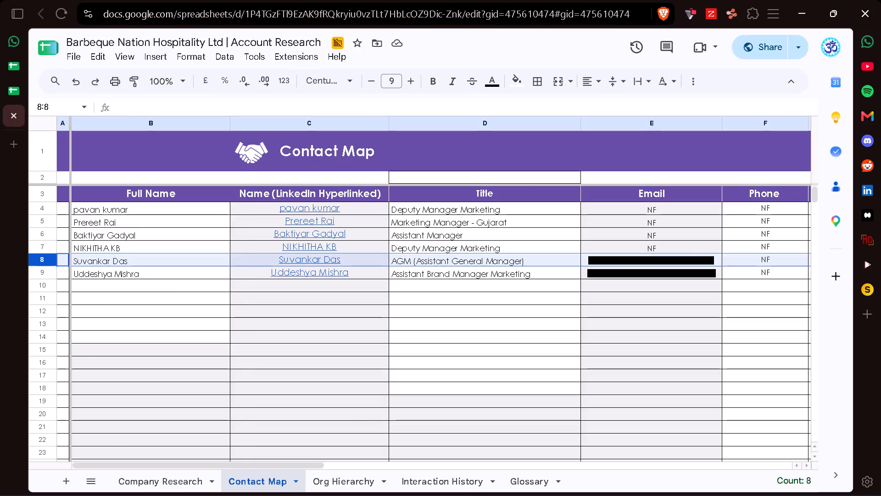
right_click(45, 259)
left_click(88, 309)
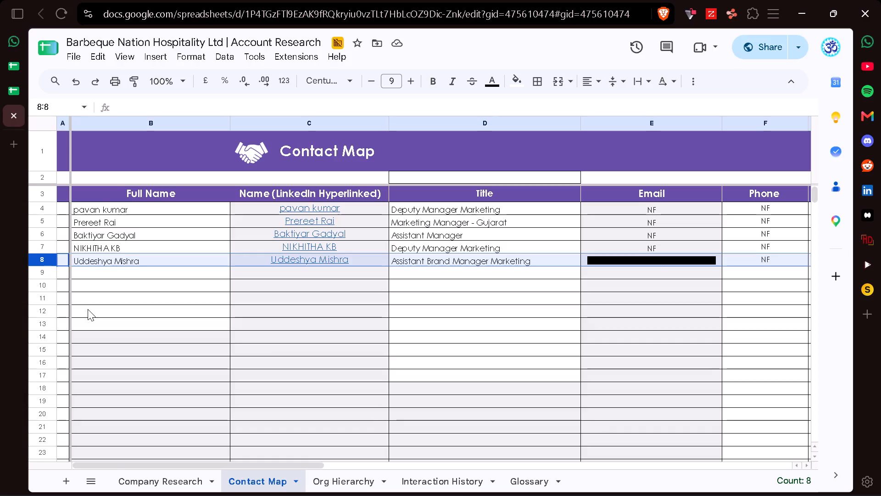
Copy the Full Name entries B4:B8 from Barbeque Nation's Contact Map into the Full Name column of Prashant Leads 29th October, starting at A2.
key("shift+Down")
left_click(123, 214)
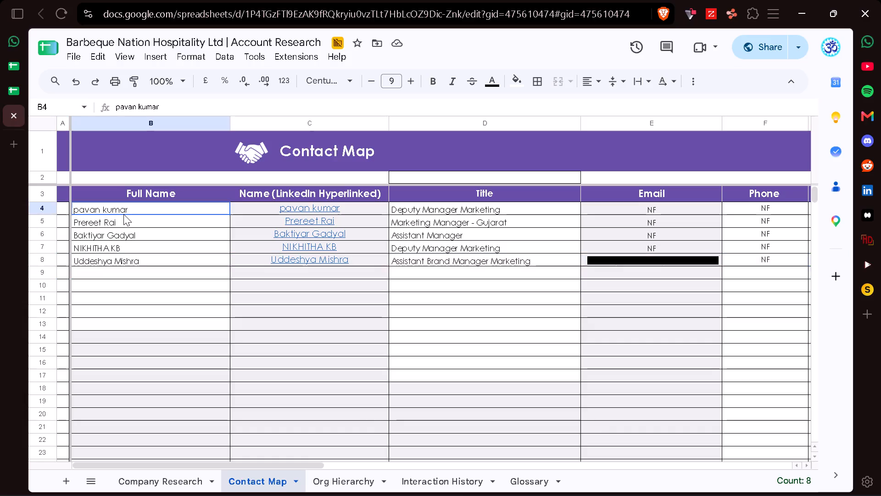
key("ctrl+shift+Down")
key("ctrl+c")
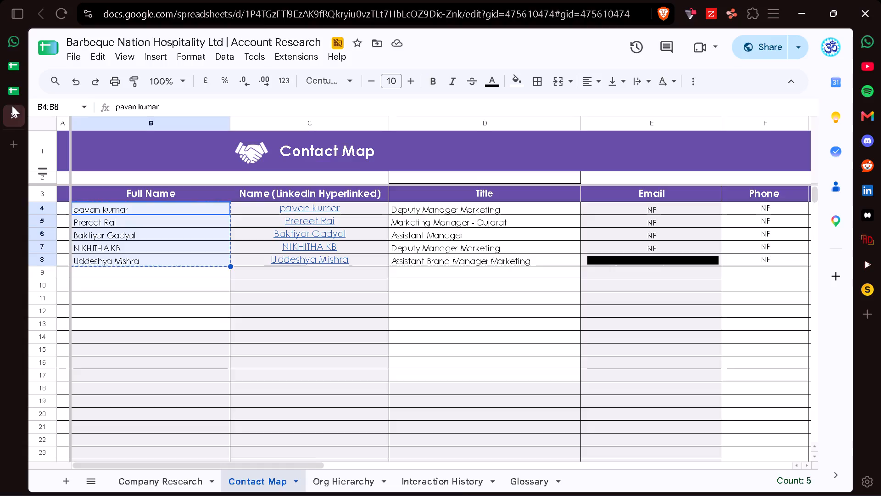
left_click(11, 92)
key("ctrl+v")
key("Right")
key("Right")
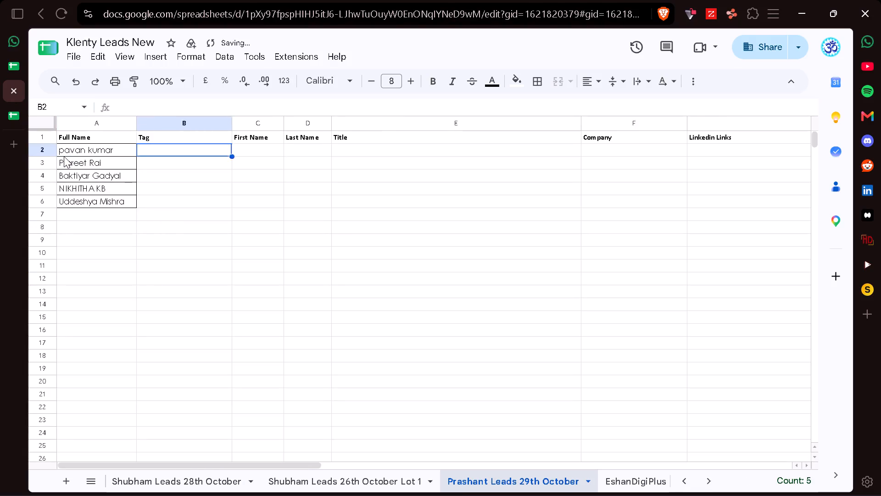
Copy the Title entries D4:D8 from Barbeque Nation's Contact Map into the Title column of Prashant Leads 29th October, starting at E2.
key("Right")
key("Right")
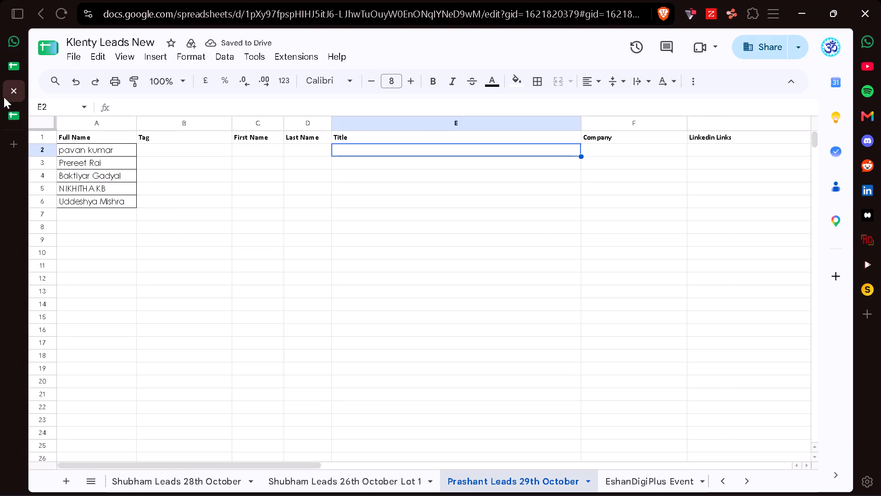
left_click(16, 111)
left_click(408, 210)
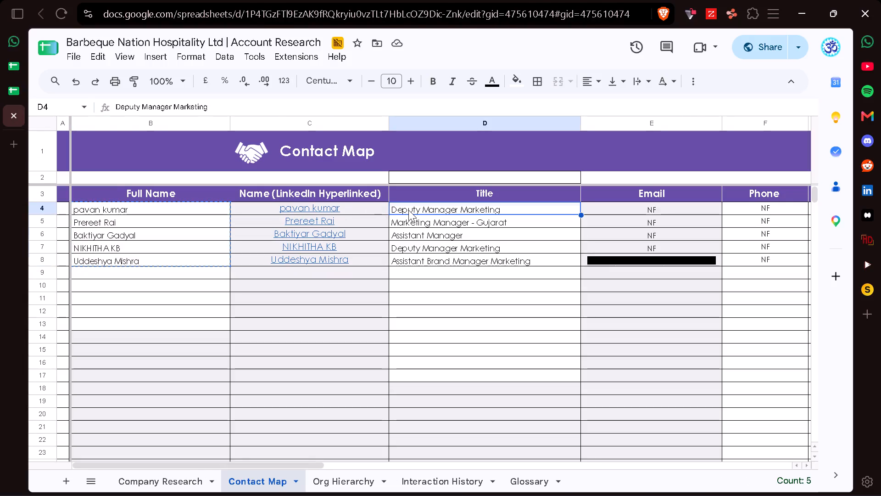
key("ctrl+shift+Down")
key("ctrl+c")
left_click(17, 89)
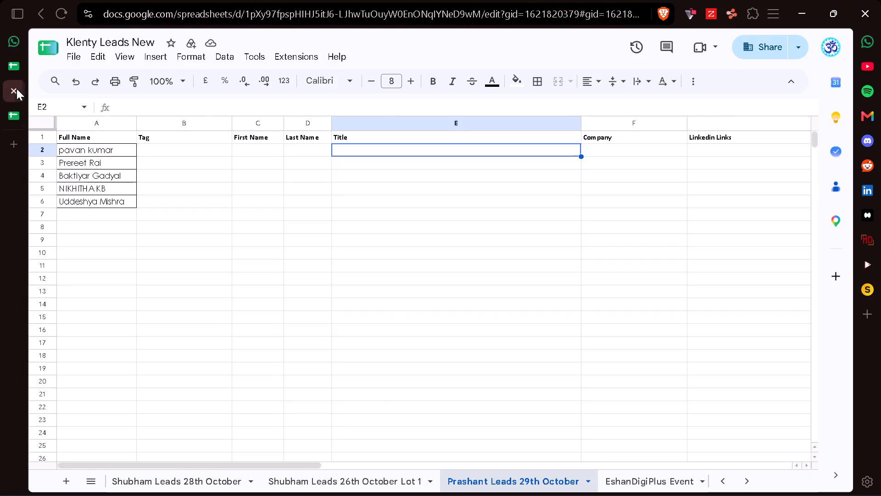
key("ctrl+v")
Copy the LinkedIn URLs I4:I8 from Barbeque Nation's Contact Map into the Linkedin Links column of Prashant Leads 29th October, starting at G2.
key("Right")
scroll(315, 178, "left", 1)
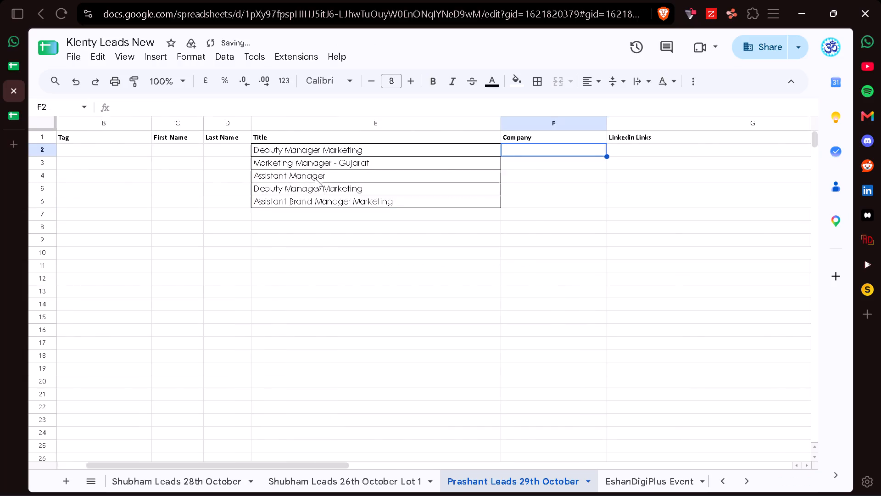
scroll(315, 178, "left", 2)
key("Right")
left_click(11, 119)
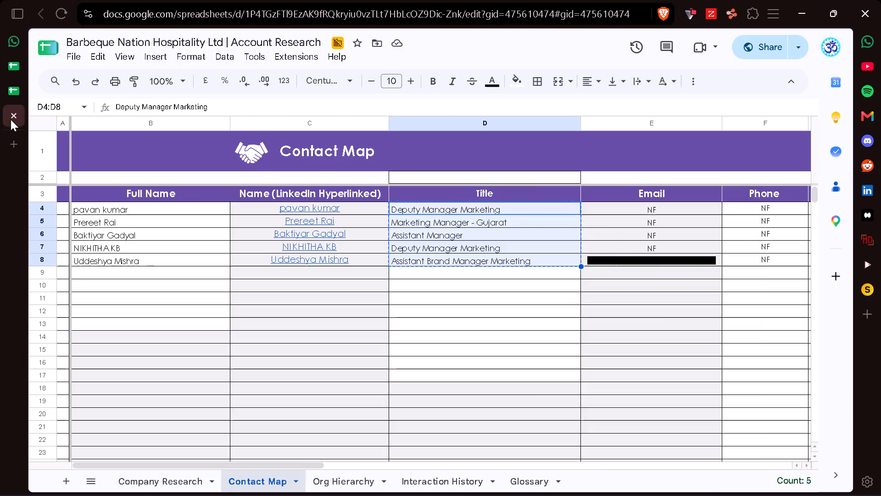
scroll(487, 221, "left", 6)
left_click(552, 211)
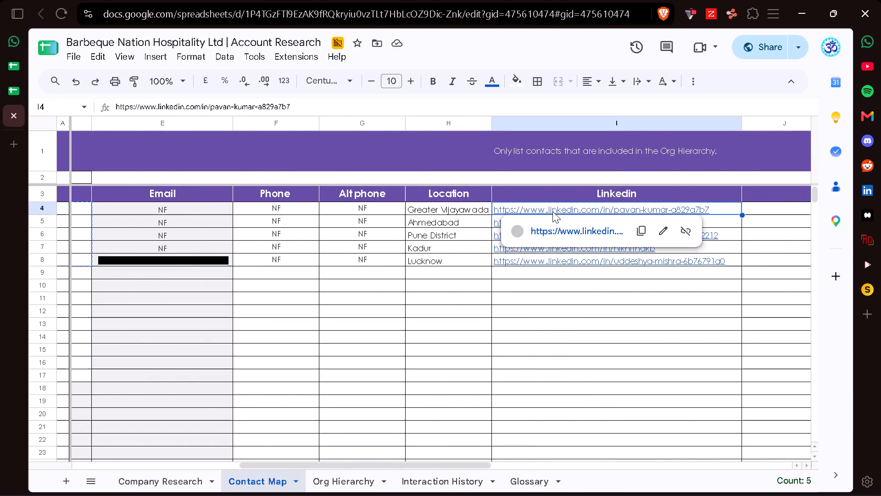
key("ctrl+shift+Down")
key("ctrl+c")
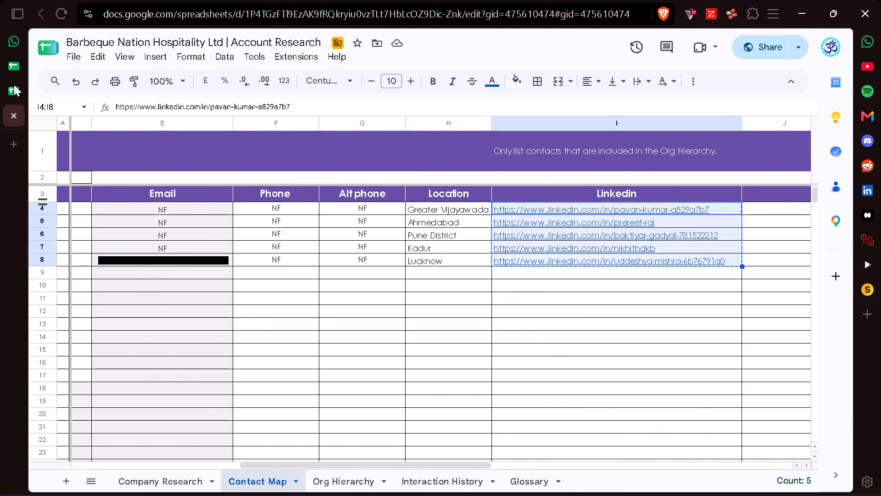
left_click(14, 85)
key("ctrl+v")
Copy the Email, Phone and Alt phone entries E4:G8 from Barbeque Nation's Contact Map into Prashant Leads 29th October, starting at I2.
scroll(417, 175, "left", 3)
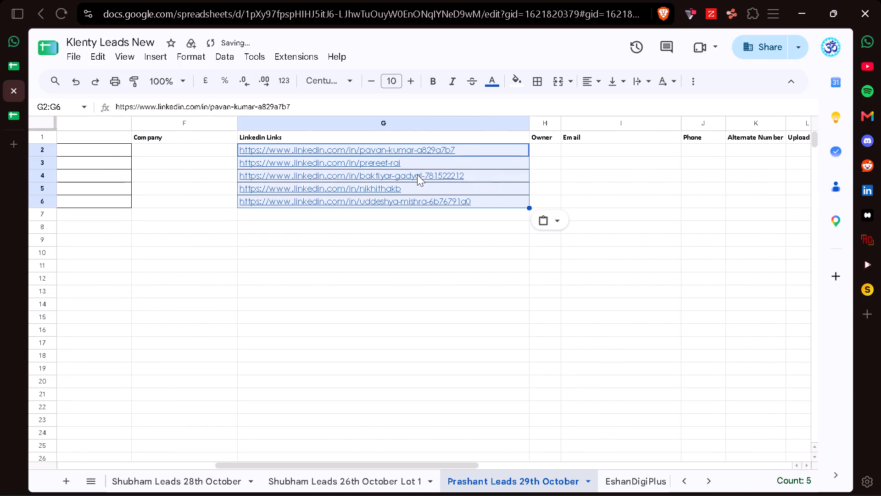
left_click(582, 154)
scroll(582, 154, "left", 1)
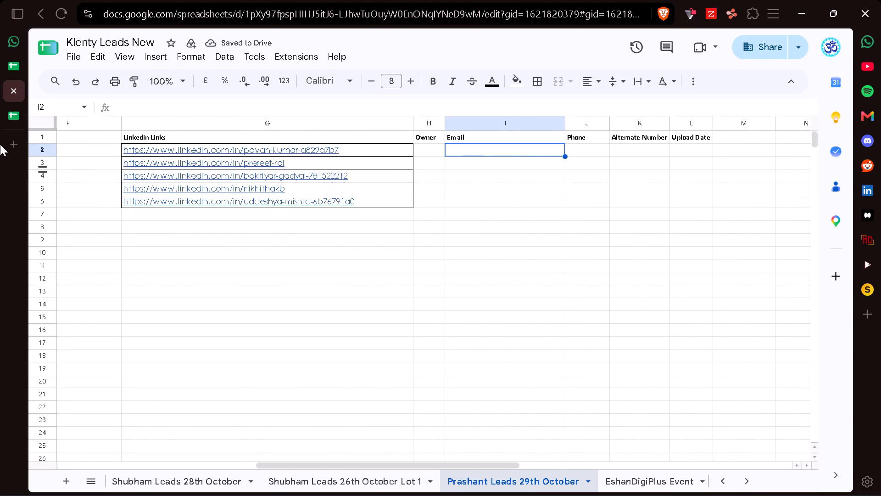
left_click(14, 110)
left_click(173, 208)
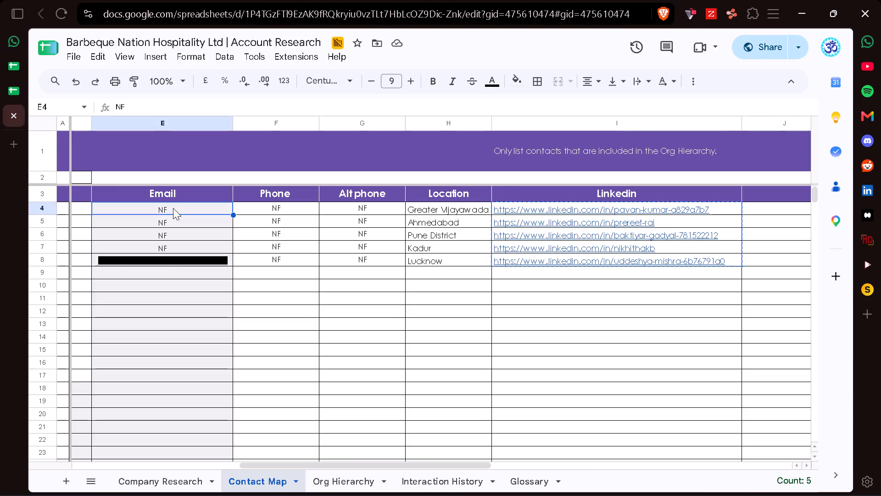
key("shift+Right")
key("shift+Right")
key("ctrl+shift+Down")
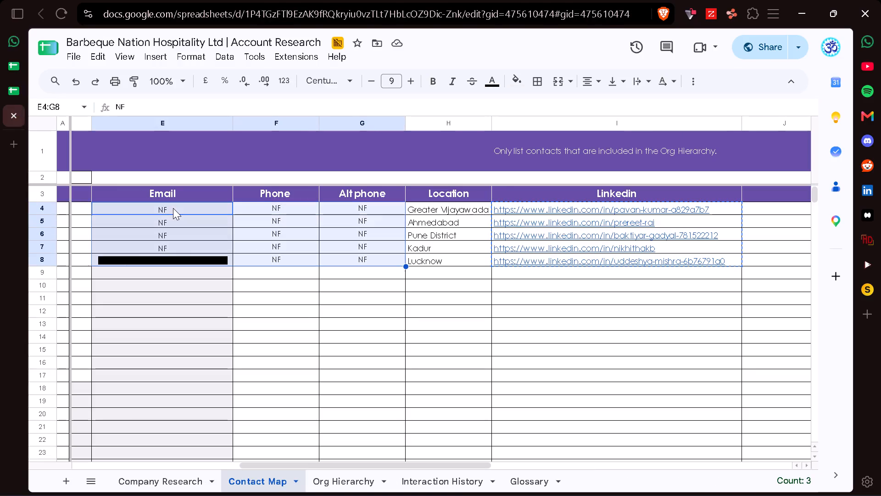
key("ctrl+c")
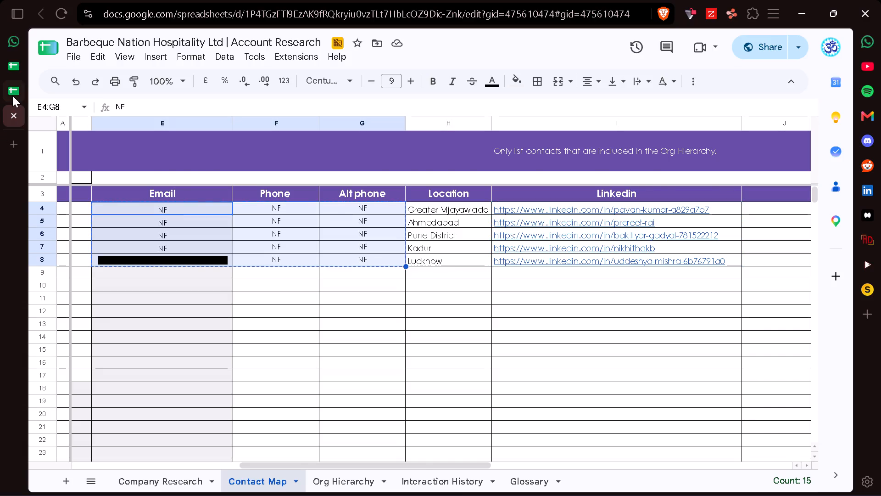
left_click(13, 95)
key("ctrl+v")
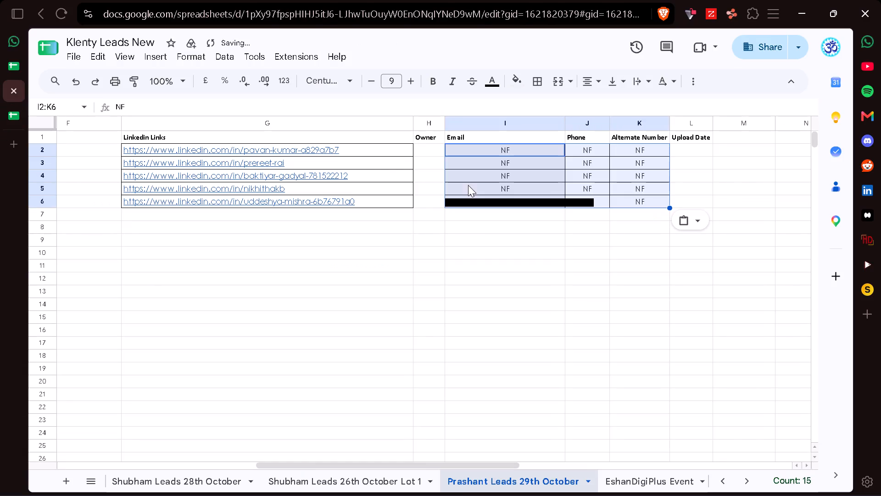
Enter Prashant as the Owner in H2 and fill it down through H6.
scroll(446, 200, "right", 7)
scroll(446, 200, "left", 4)
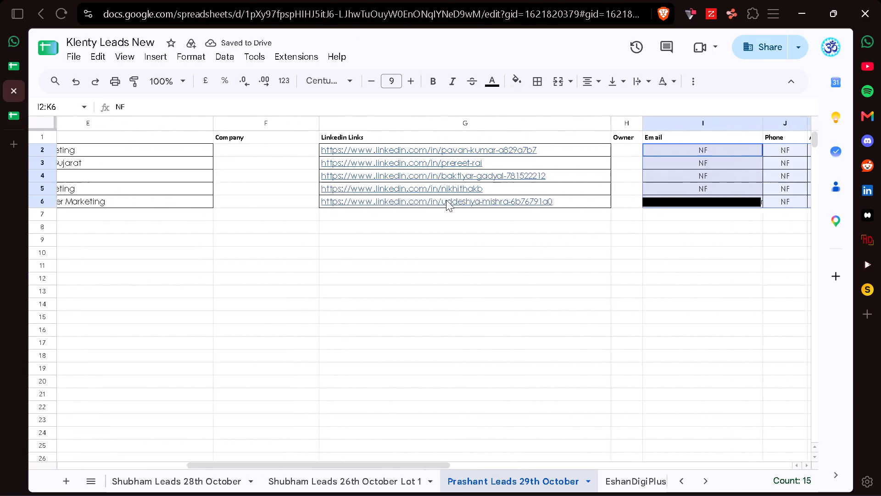
left_click(571, 153)
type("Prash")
left_click(597, 132)
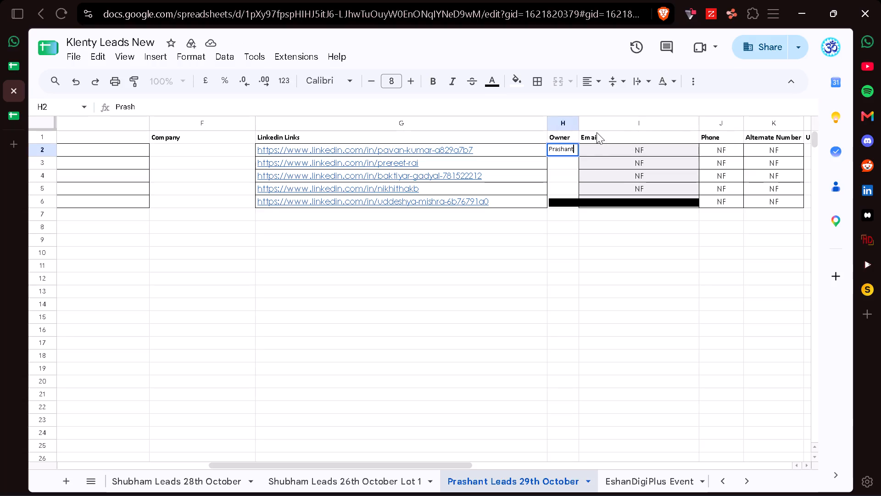
key("Return")
key("Up")
left_click_drag(575, 156, 574, 203)
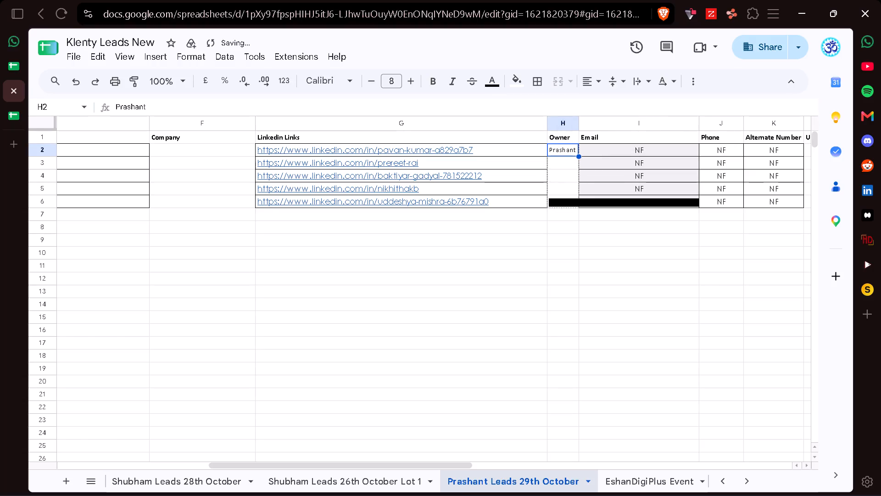
left_click_drag(574, 203, 574, 204)
Enter 29/10/26 as the Upload Date in L2.
scroll(574, 204, "left", 3)
left_click(623, 152)
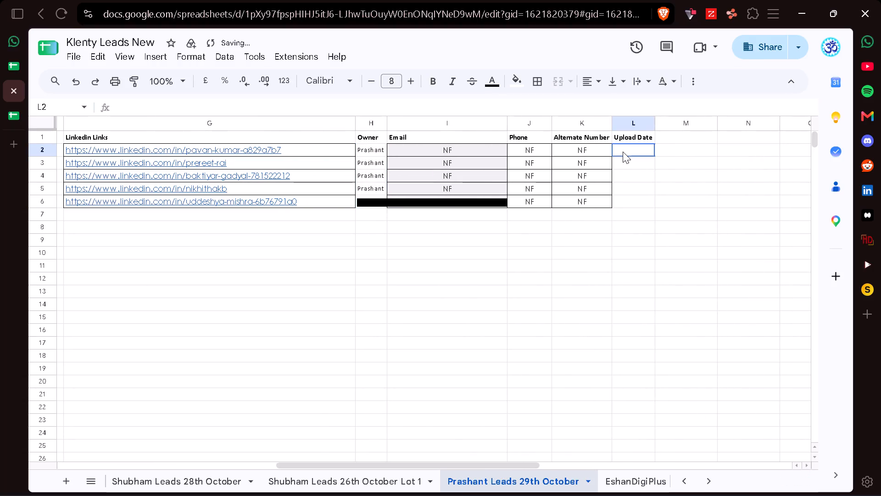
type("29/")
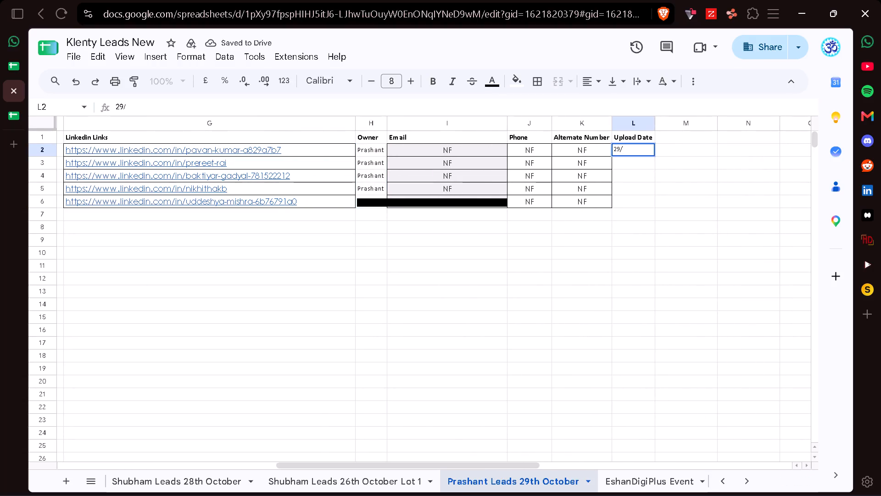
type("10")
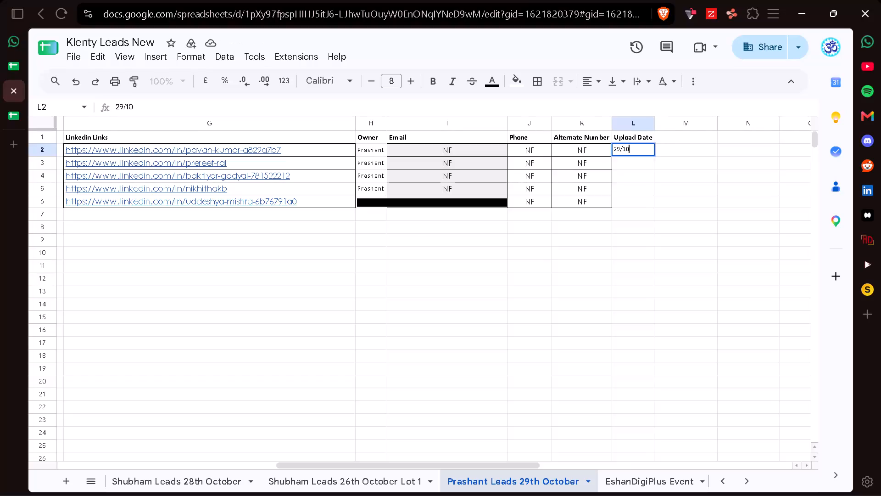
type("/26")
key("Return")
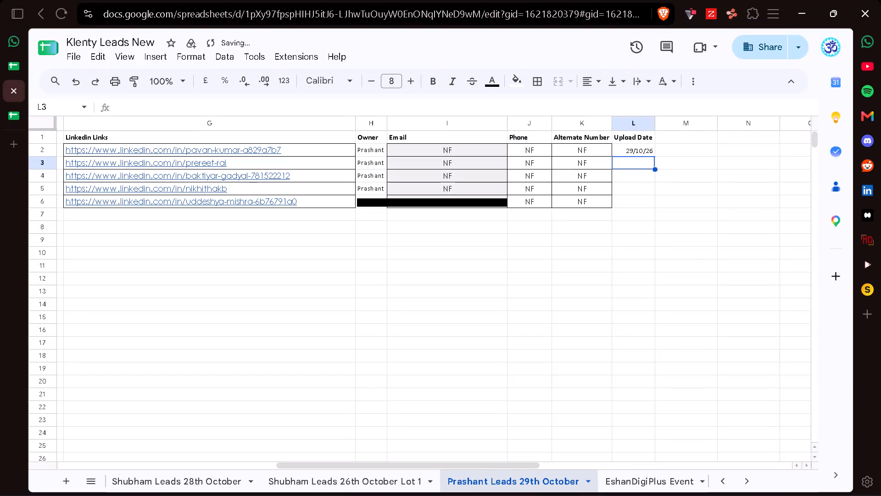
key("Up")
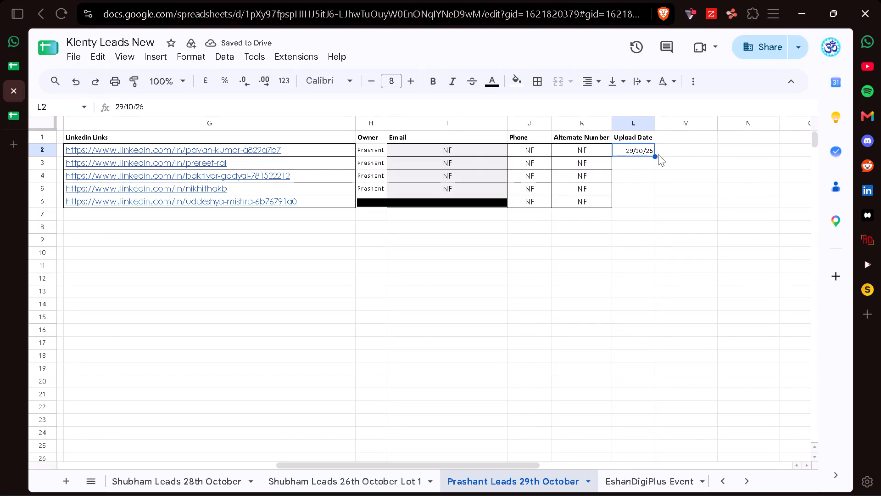
Copy "Barbeque Nation Hospitality Ltd" from its account research file name, close that file, and fill the name into Company cells F2:F6.
scroll(461, 214, "right", 6)
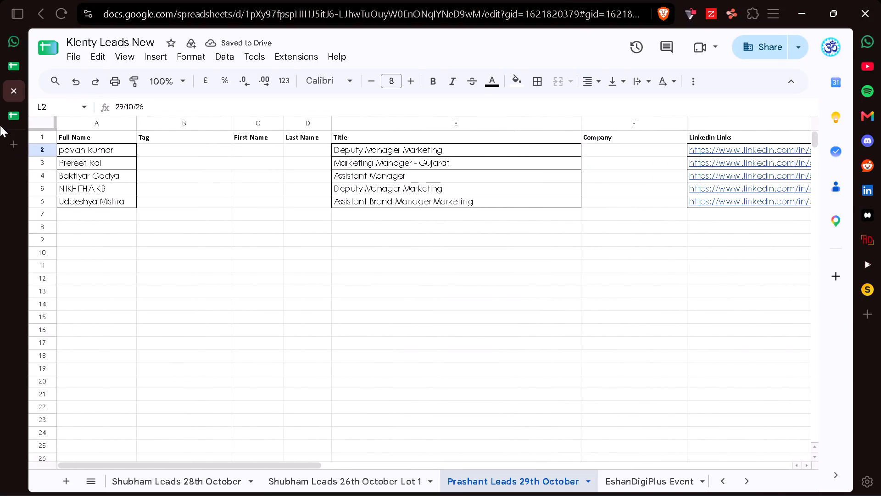
left_click(2, 115)
left_click(8, 115)
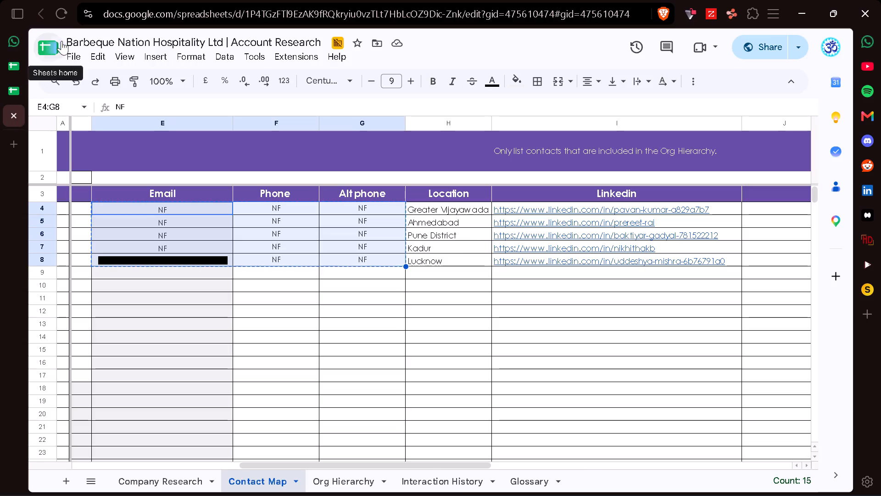
left_click(67, 39)
left_click_drag(68, 41, 134, 44)
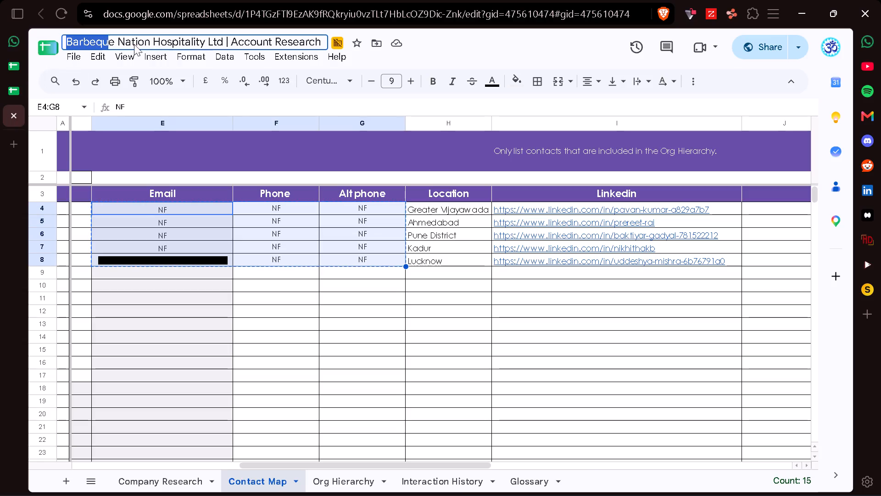
left_click_drag(134, 44, 221, 42)
key("ctrl+c")
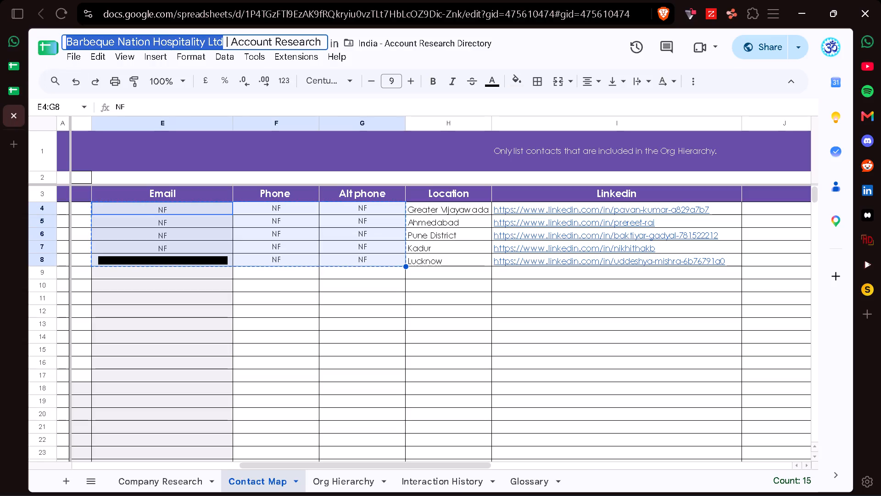
left_click(13, 119)
left_click(589, 151)
key("ctrl+v")
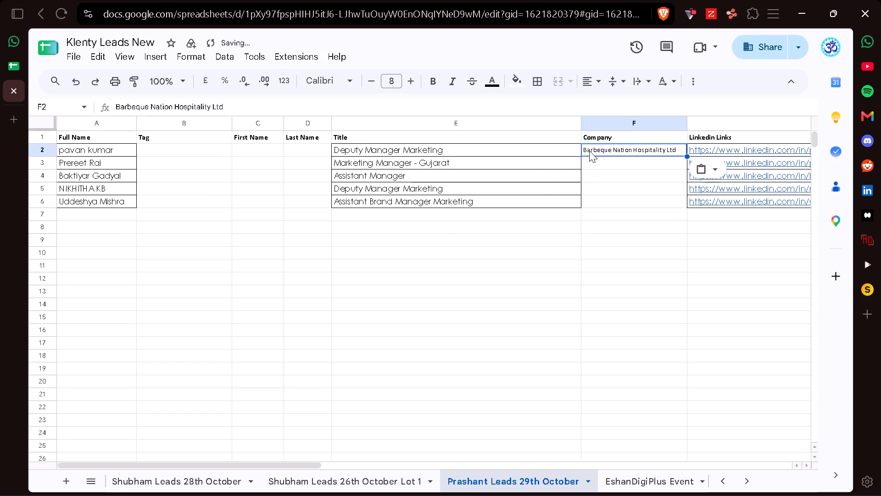
left_click_drag(686, 156, 681, 197)
left_click_drag(681, 197, 680, 200)
scroll(483, 214, "right", 3)
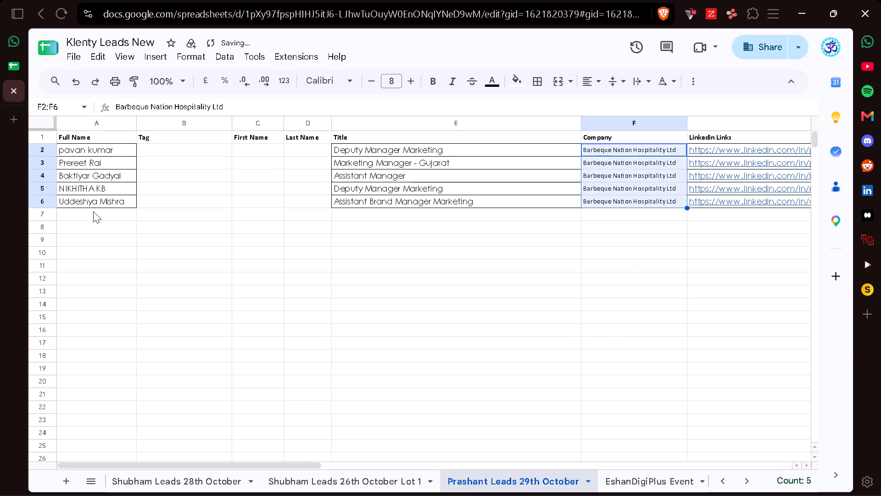
left_click(93, 211)
left_click(7, 66)
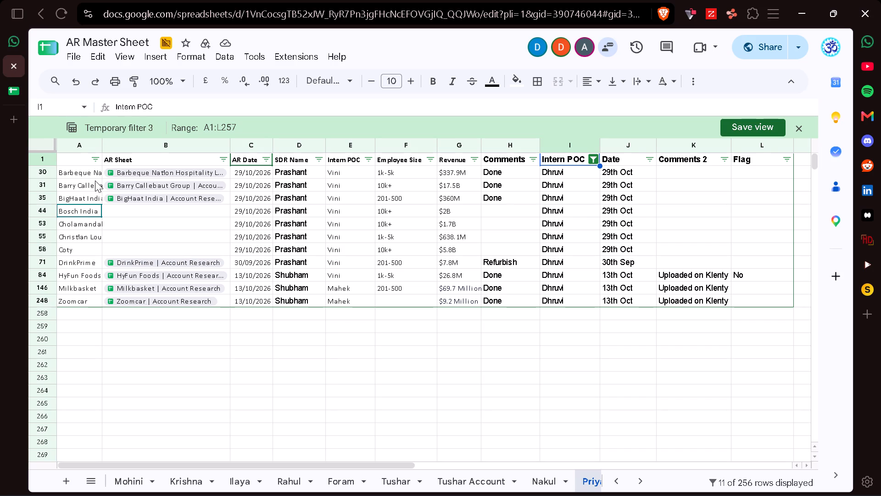
scroll(137, 223, "right", 1)
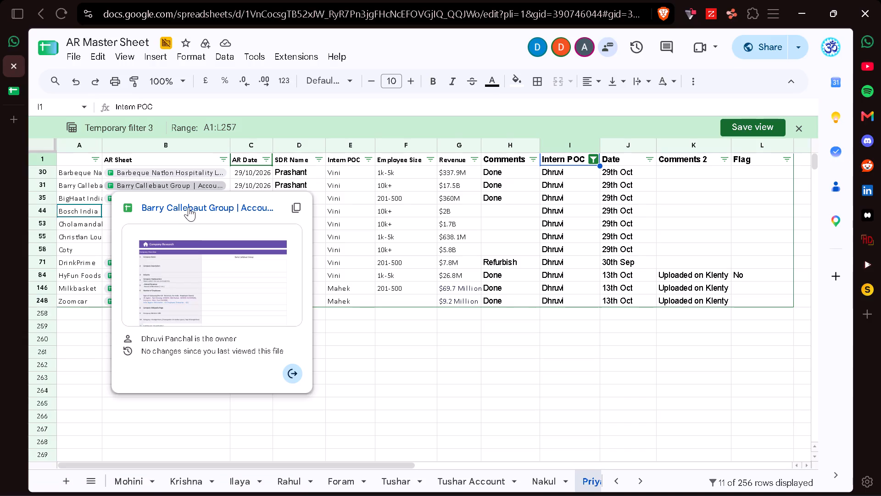
left_click(189, 207)
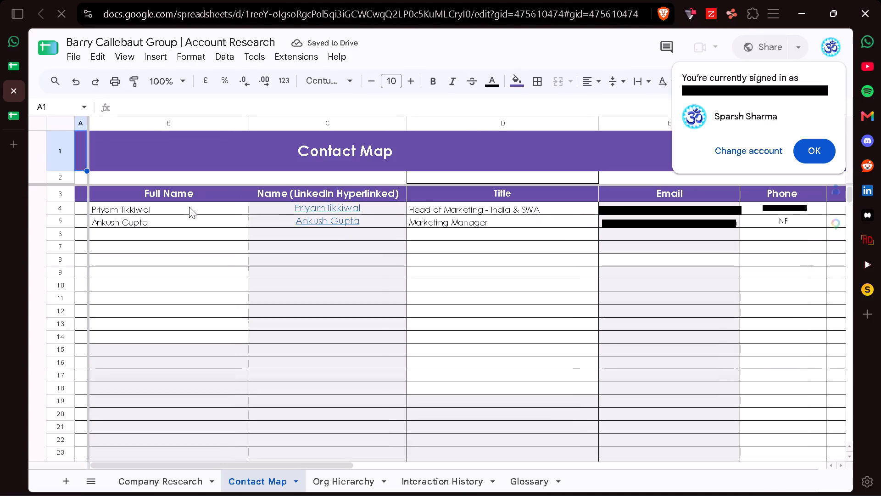
left_click(811, 156)
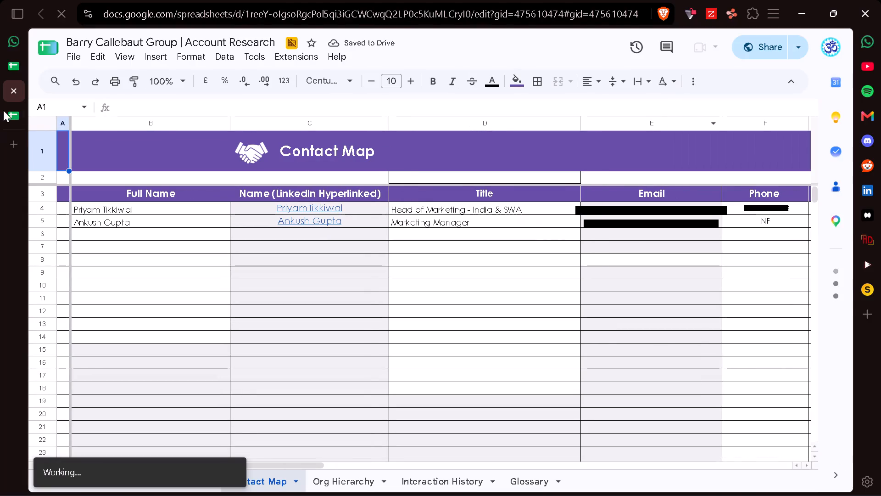
Sort the Barbeque Nation leads in range A2:L6 of Prashant Leads 29th October by Column A, A to Z.
left_click(13, 116)
left_click(71, 150)
key("ctrl+shift+Down")
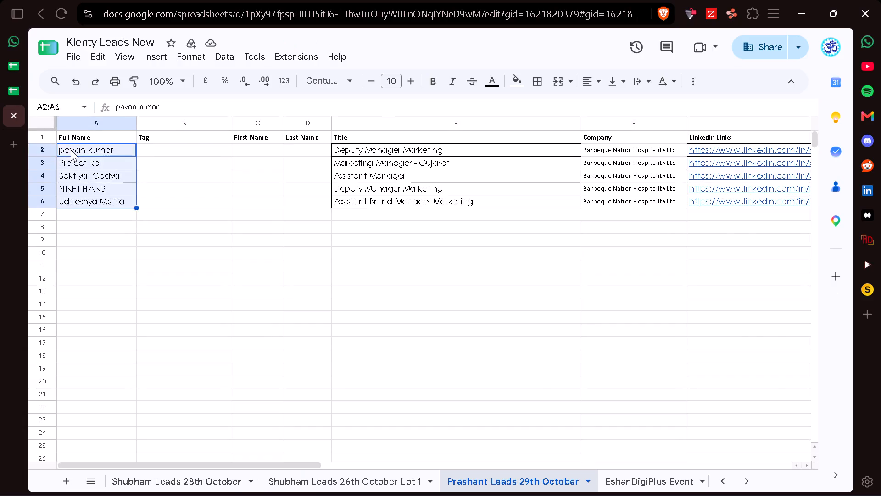
key("ctrl+shift+Right")
key("ctrl+shift+Right")
key("ctrl+shift+Right")
key("ctrl+shift+Left")
scroll(71, 150, "right", 10)
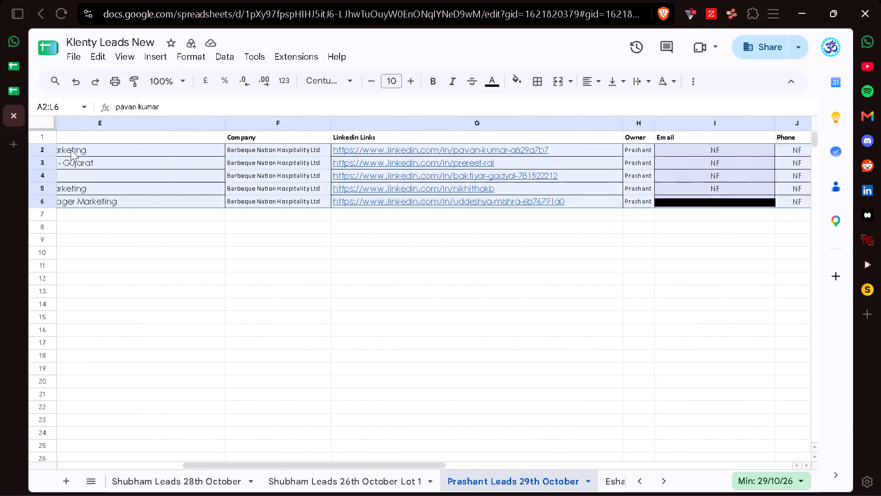
scroll(71, 150, "right", 5)
right_click(117, 174)
scroll(172, 293, "down", 5)
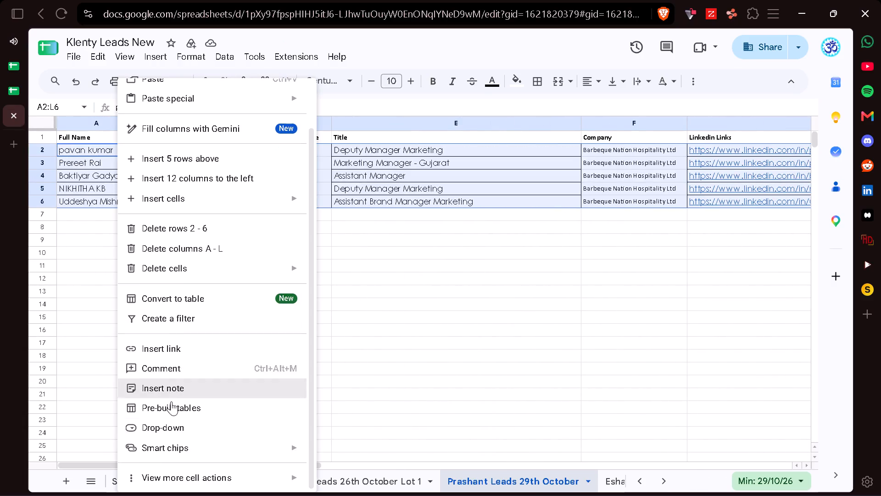
left_click(340, 420)
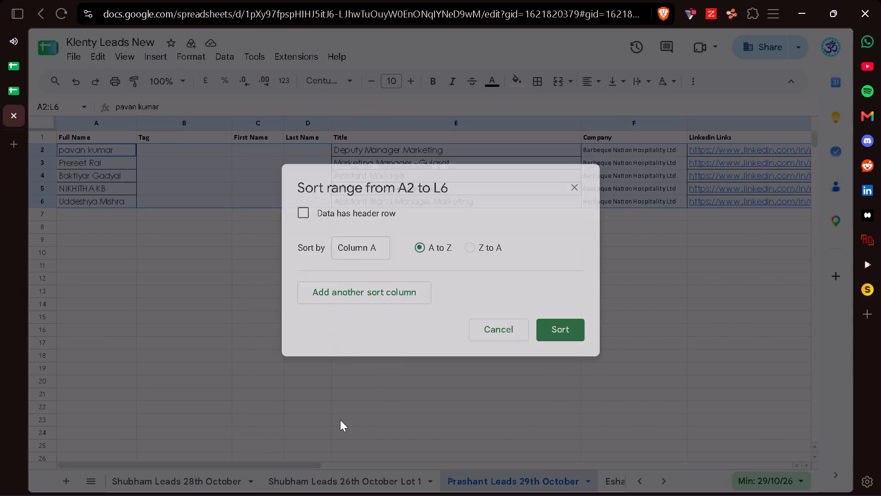
left_click(548, 331)
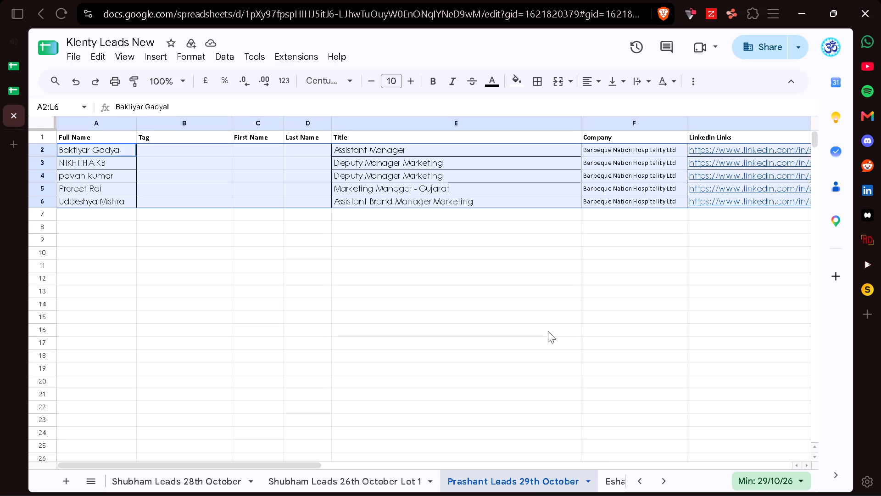
Copy the two Full Name entries in B4:B5 of Barry Callebaut Group's Contact Map into A7:A8 of Klenty Leads New.
left_click(19, 83)
left_click(104, 202)
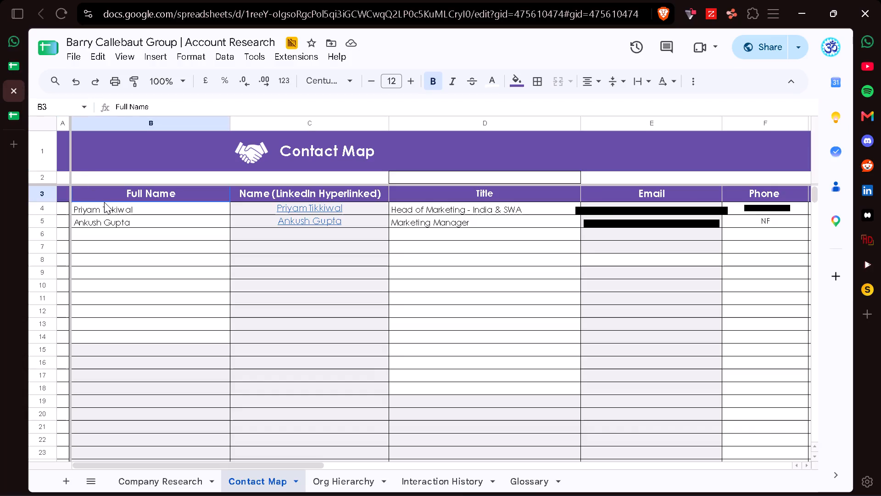
left_click(112, 207)
key("shift+Down")
key("ctrl+c")
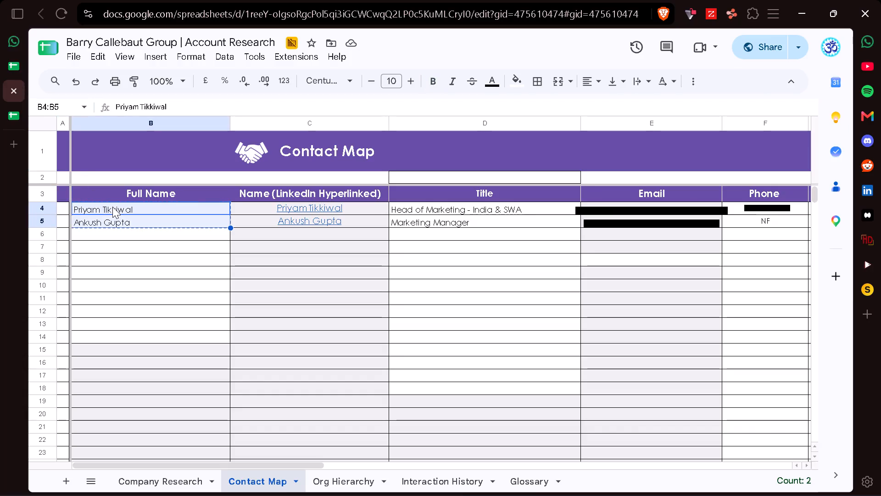
left_click(8, 119)
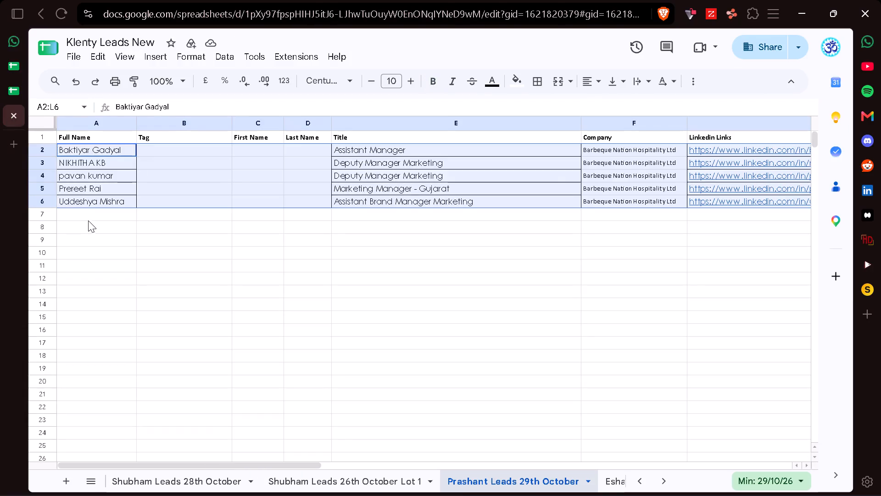
left_click(77, 214)
key("ctrl+v")
Transfer the two titles in D4:D5 of Barry Callebaut Group's Contact Map into Title cells E7:E8 of the leads sheet.
key("Right")
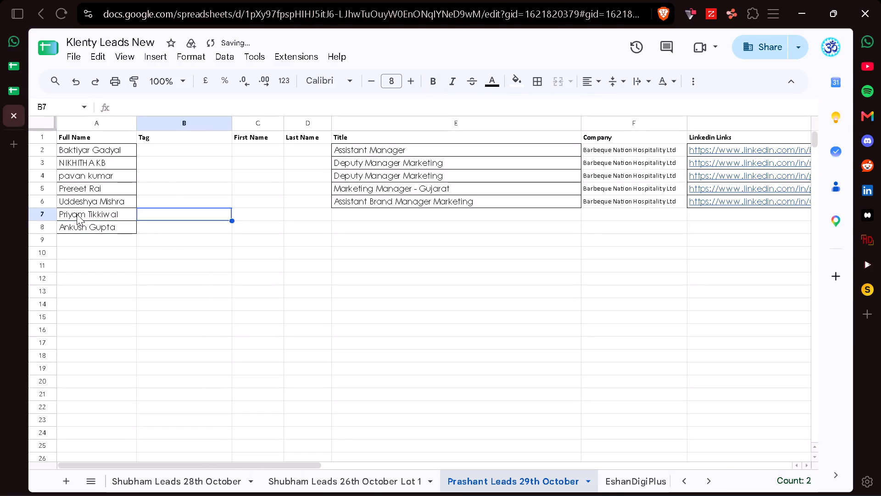
key("Right")
key("Right")
key("Right")
left_click(12, 87)
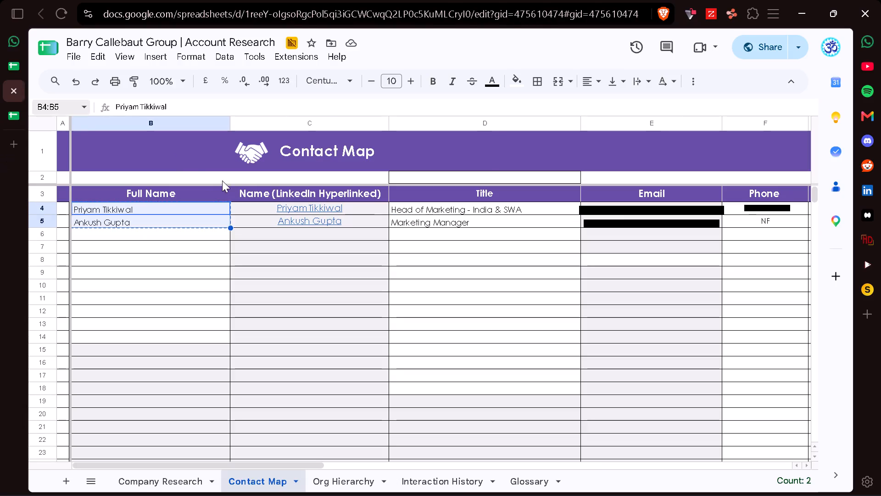
left_click(411, 217)
key("Up")
key("shift+Down")
key("ctrl+x")
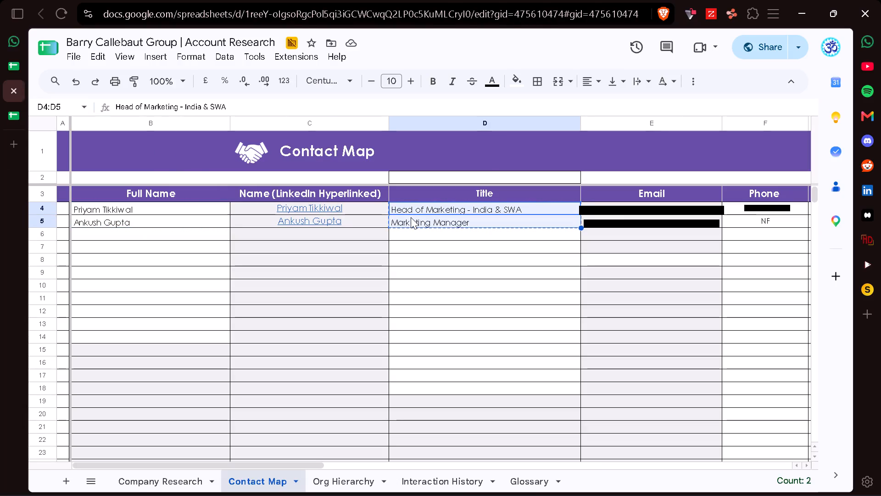
left_click(22, 121)
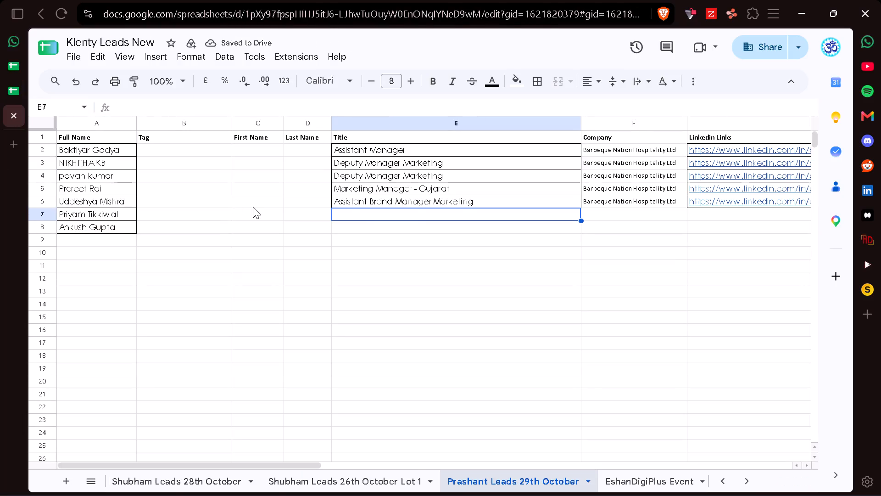
key("ctrl+v")
Copy "Barry Callebaut Group" from its account research file name and fill it into Company cells F7:F8.
scroll(253, 207, "left", 2)
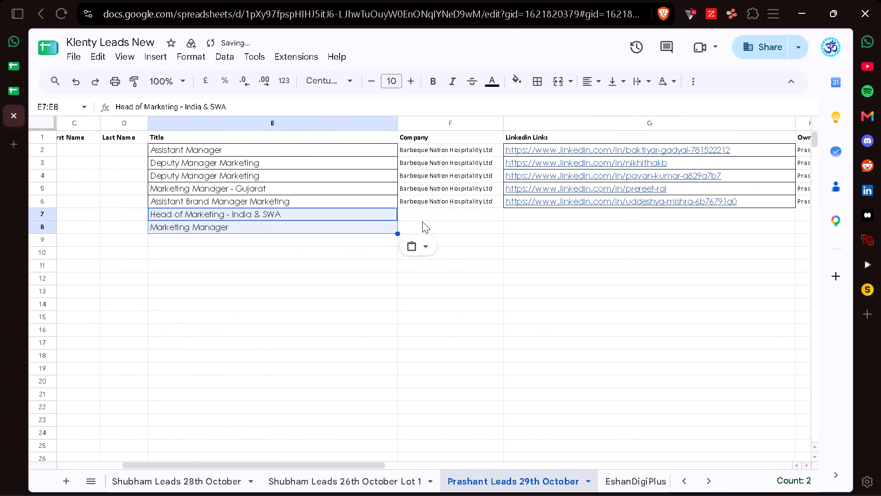
left_click(422, 221)
left_click(12, 84)
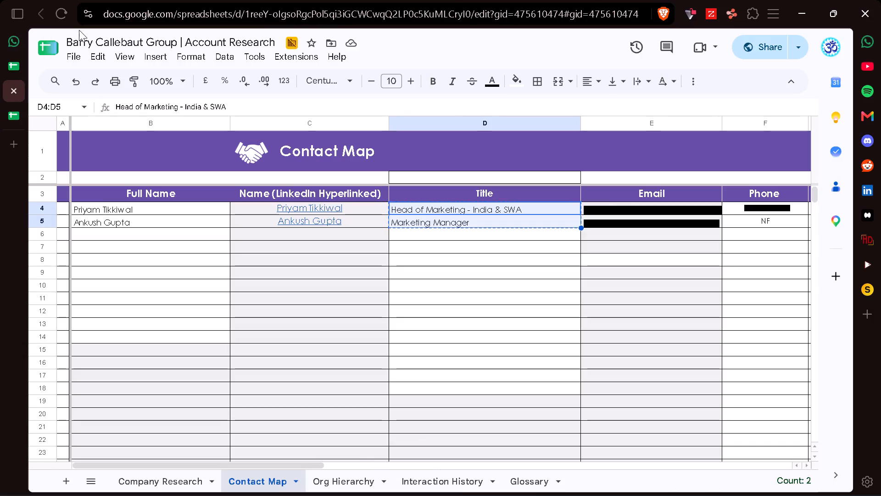
left_click_drag(67, 39, 168, 47)
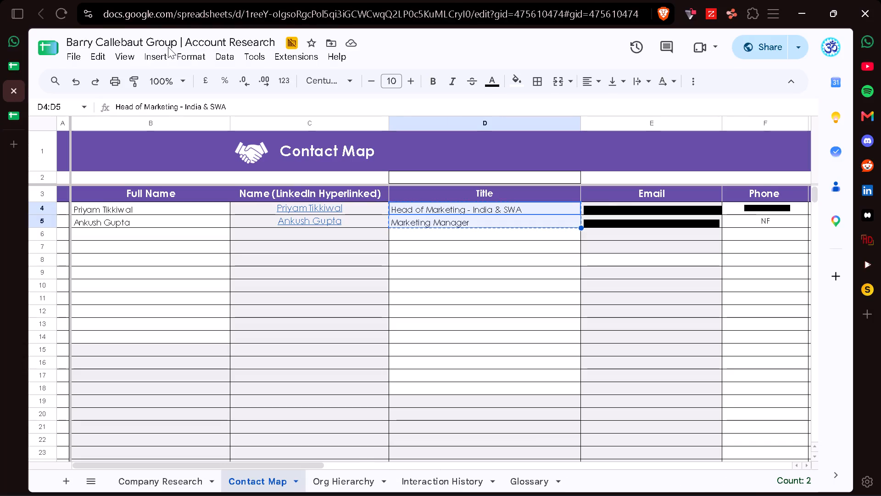
left_click_drag(168, 47, 174, 43)
left_click_drag(174, 43, 66, 40)
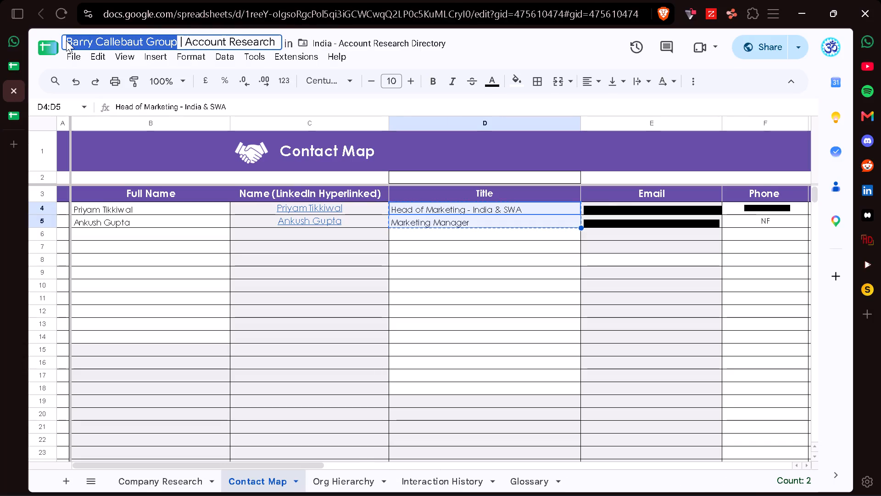
key("ctrl+c")
left_click(13, 117)
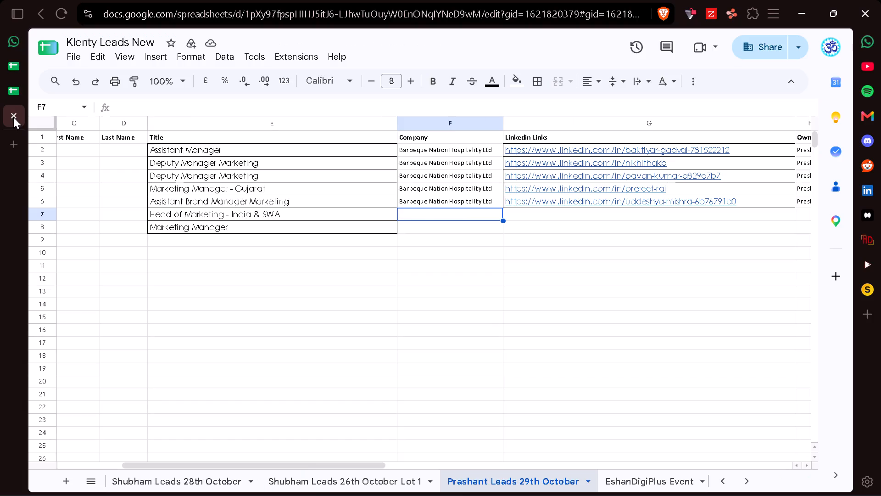
key("ctrl+v")
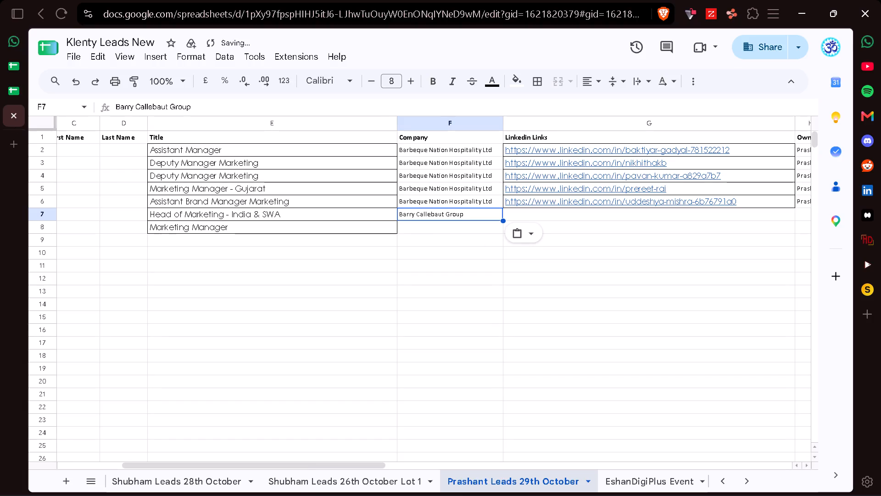
left_click(504, 221)
Copy the Email and Phone entries in E4:F5 of Barry Callebaut Group's Contact Map into I7:J8 of the leads sheet.
scroll(504, 225, "left", 3)
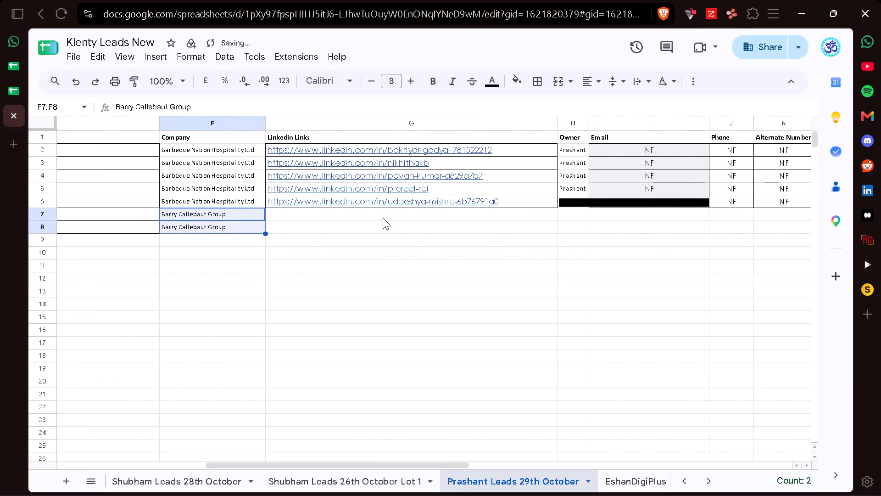
left_click(383, 218)
scroll(383, 218, "left", 1)
left_click(12, 98)
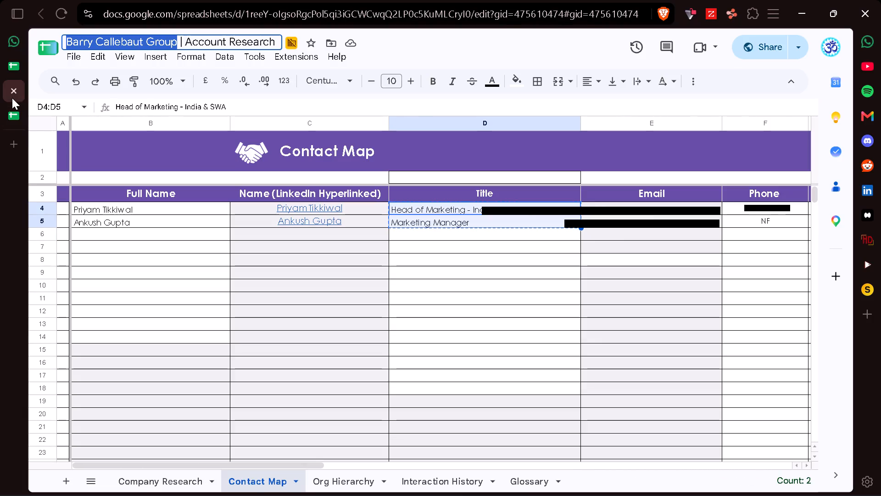
scroll(636, 220, "left", 2)
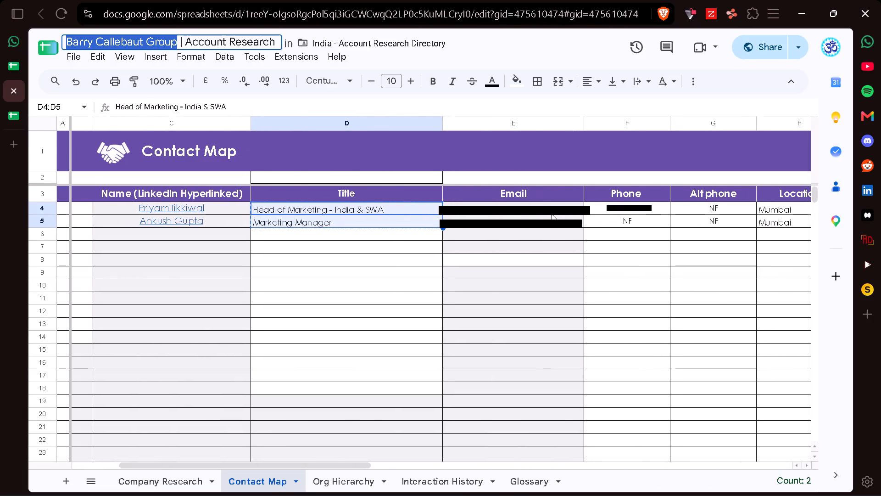
left_click(547, 212)
key("shift+Right")
key("shift+Down")
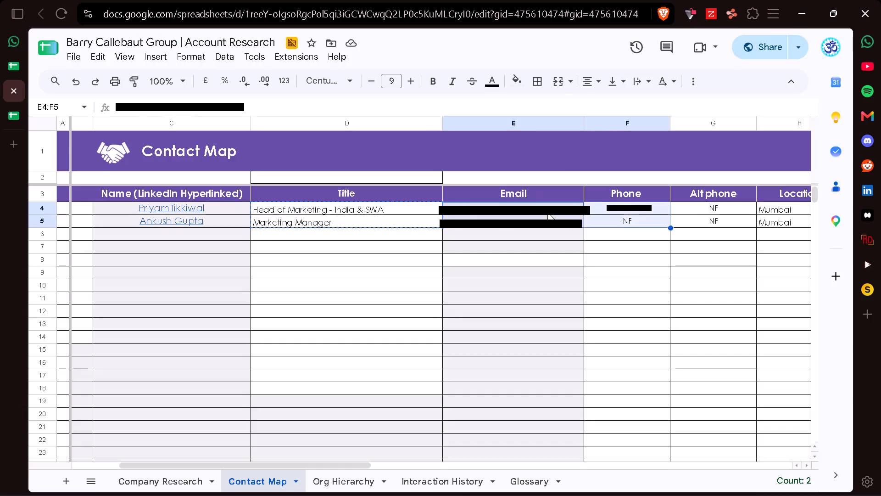
key("ctrl+c")
scroll(547, 212, "left", 2)
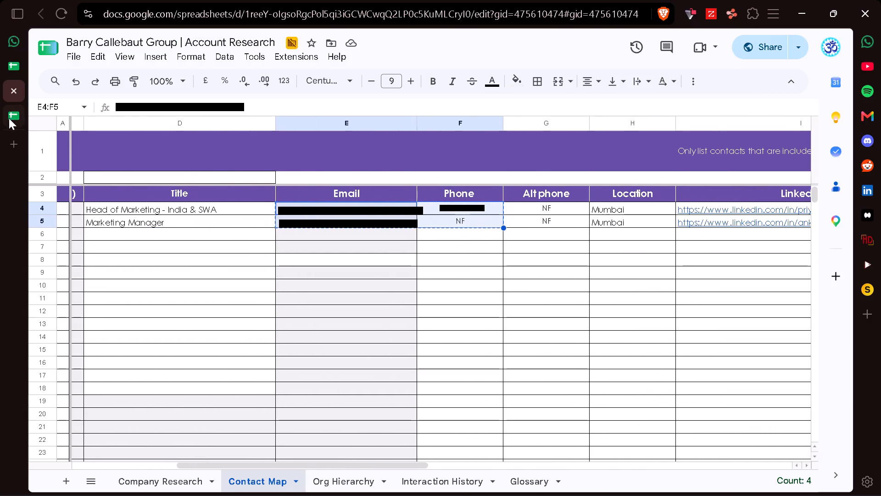
left_click(9, 118)
left_click(529, 216)
key("ctrl+v")
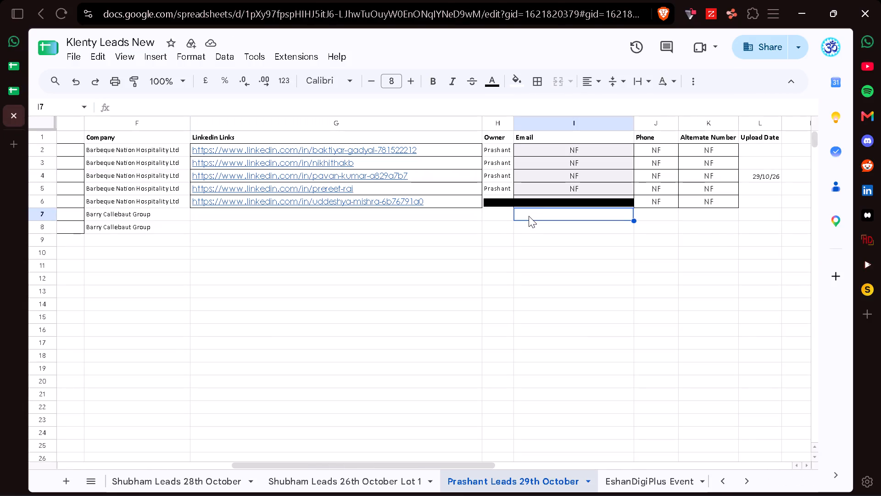
Copy the two LinkedIn URLs in I4:I5 of Barry Callebaut Group's Contact Map into Linkedin Links cells G7:G8.
left_click(10, 97)
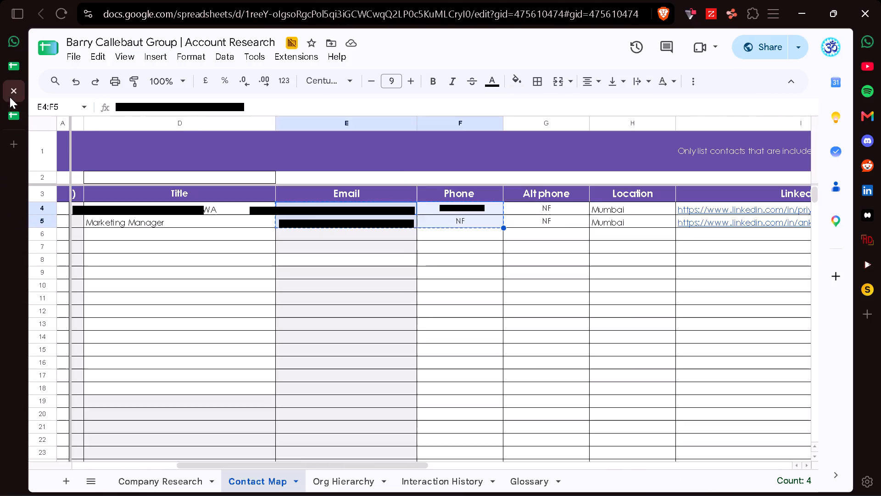
scroll(400, 169, "left", 3)
left_click(543, 207)
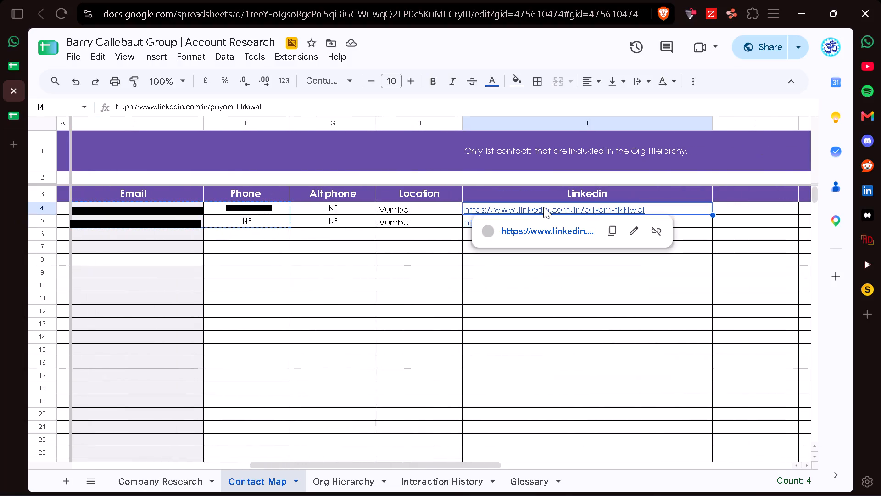
key("shift+Down")
key("ctrl+c")
left_click(17, 118)
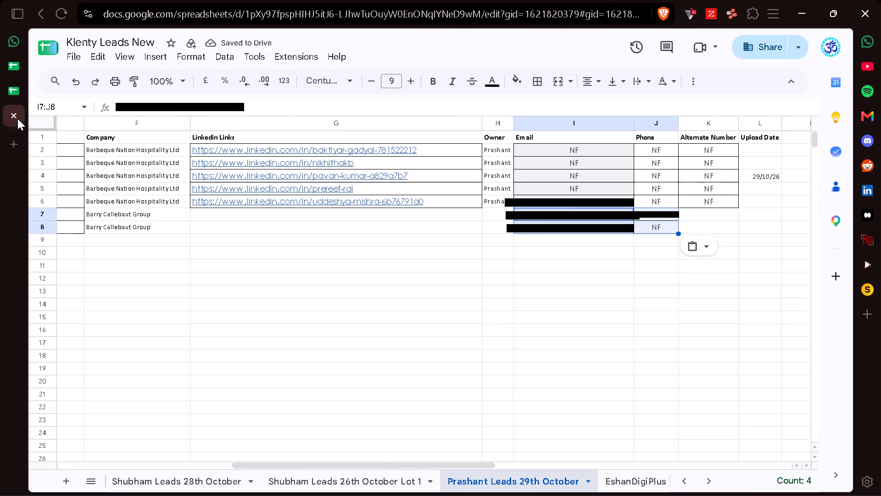
left_click(215, 214)
key("ctrl+v")
scroll(215, 214, "right", 2)
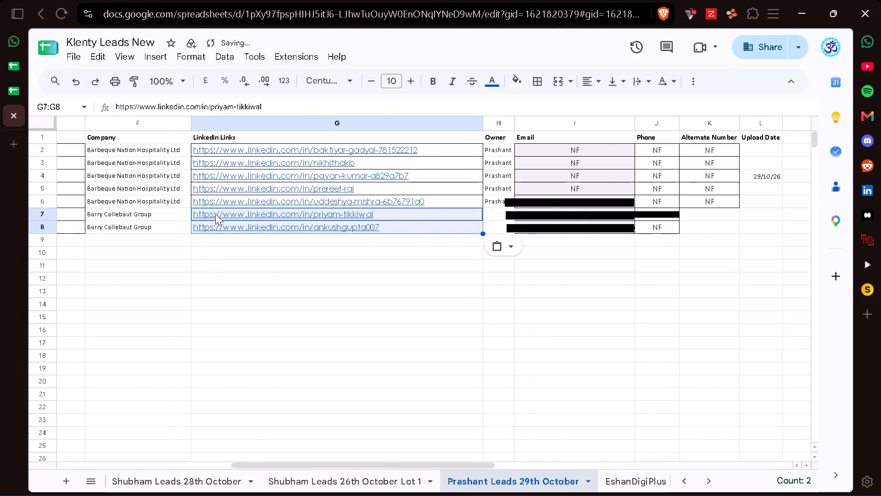
scroll(215, 214, "right", 6)
left_click(91, 242)
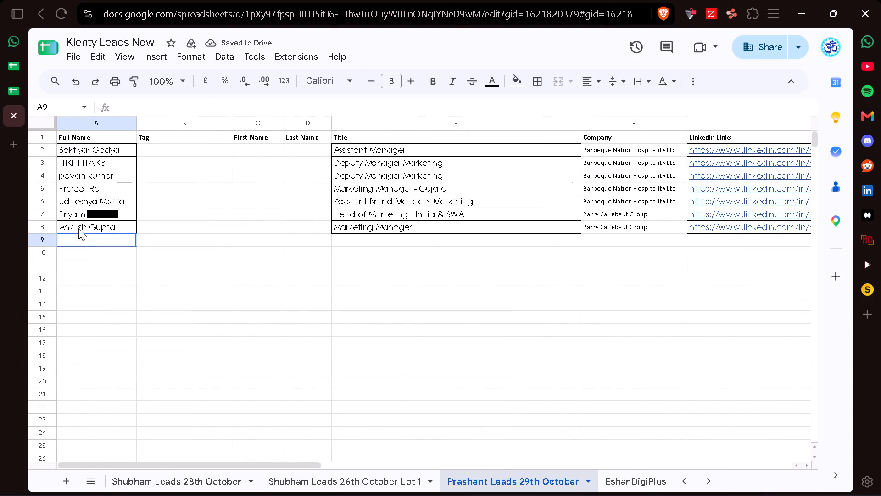
left_click(12, 89)
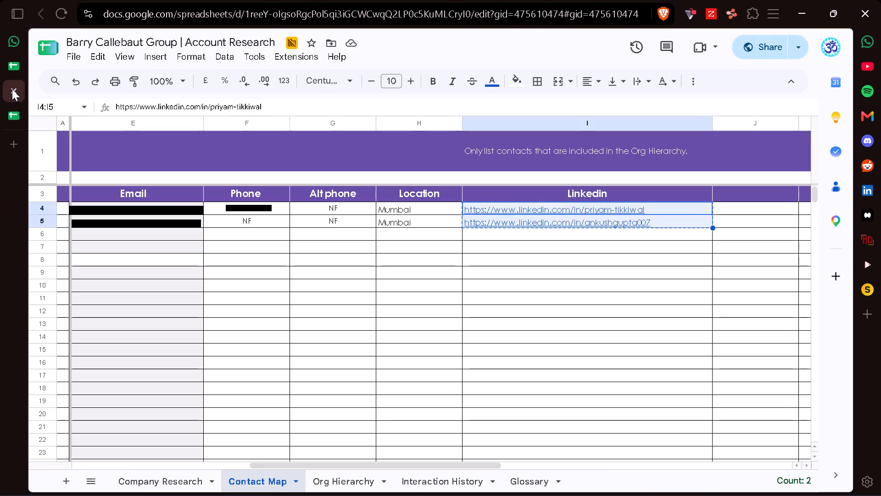
left_click(12, 89)
Sort the Barry Callebaut Group lead rows, range A7:J8, from A to Z by Full Name.
left_click(82, 215)
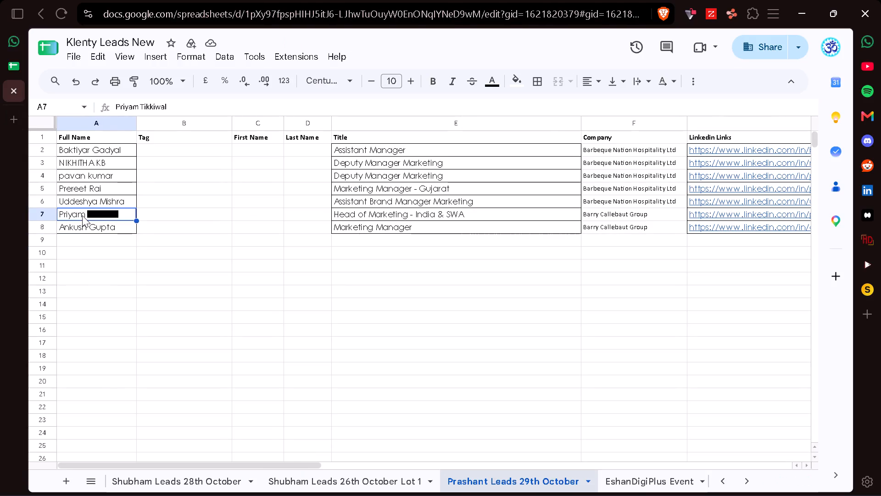
key("shift+Down")
key("ctrl+shift+Right")
key("ctrl+shift+Right")
key("ctrl+shift+Right")
key("ctrl+shift+Right")
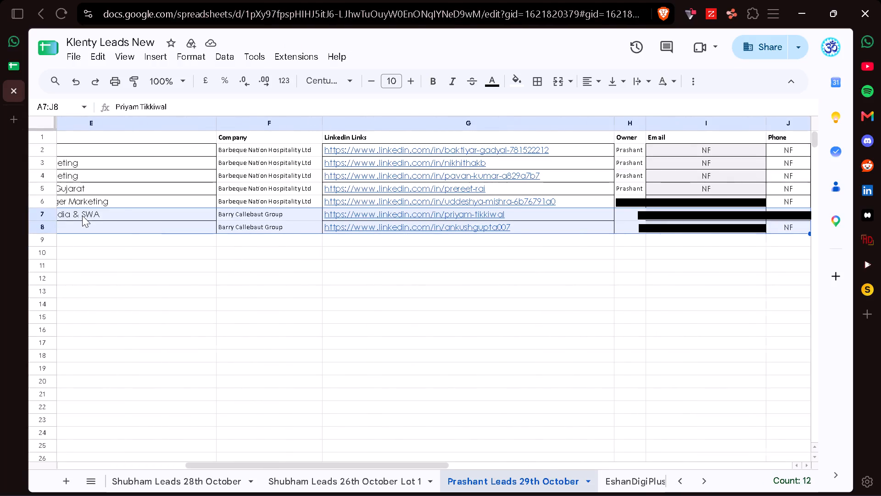
key("ctrl+shift+Right")
key("ctrl+shift+Left")
scroll(82, 215, "right", 17)
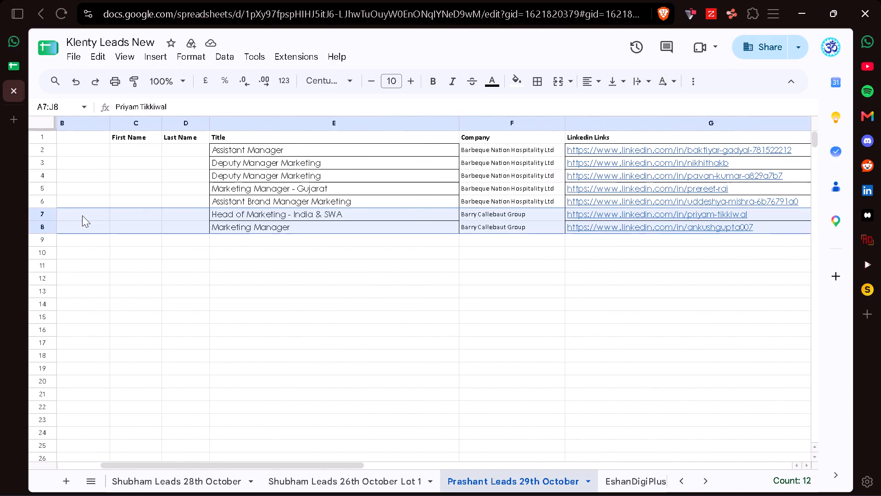
right_click(117, 225)
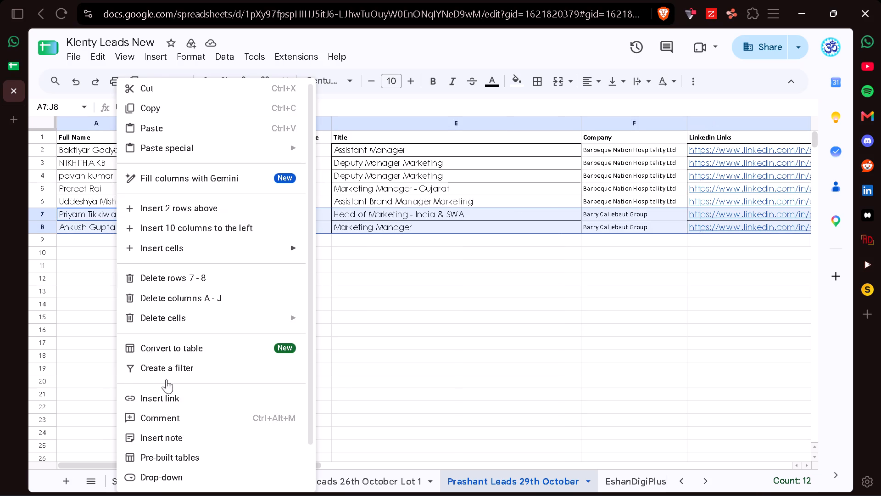
scroll(166, 379, "down", 4)
left_click(331, 417)
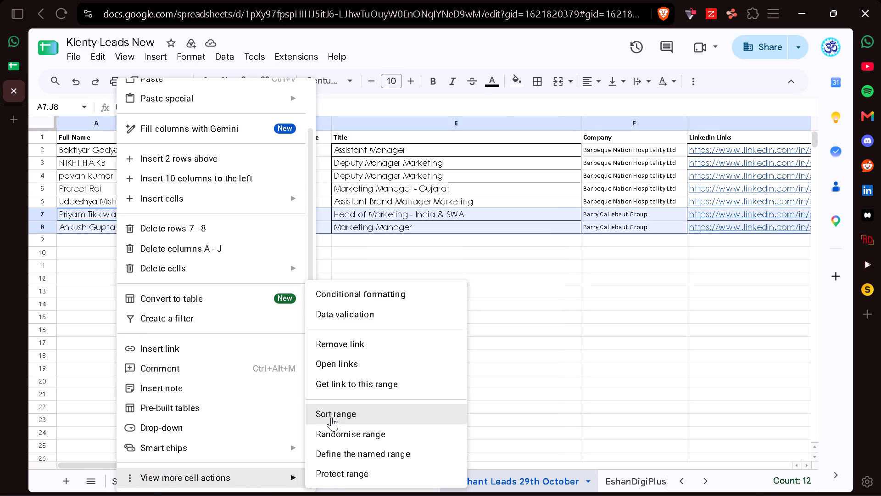
left_click(569, 331)
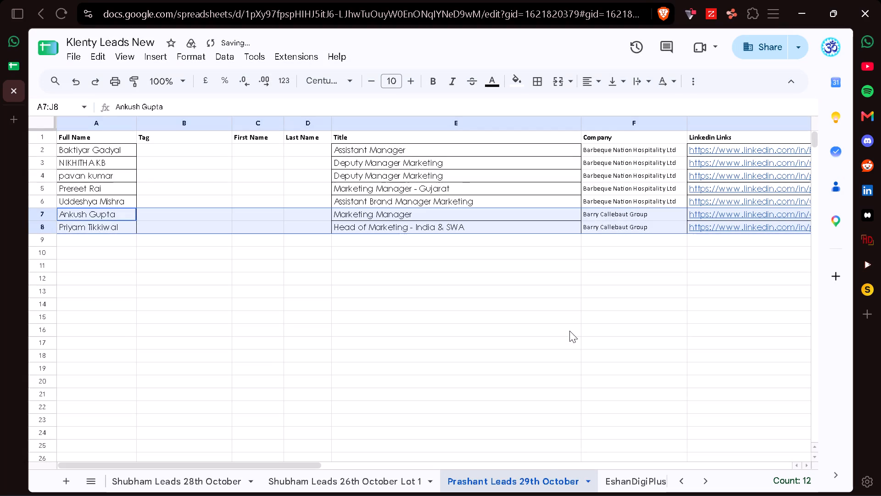
left_click(91, 244)
left_click(8, 72)
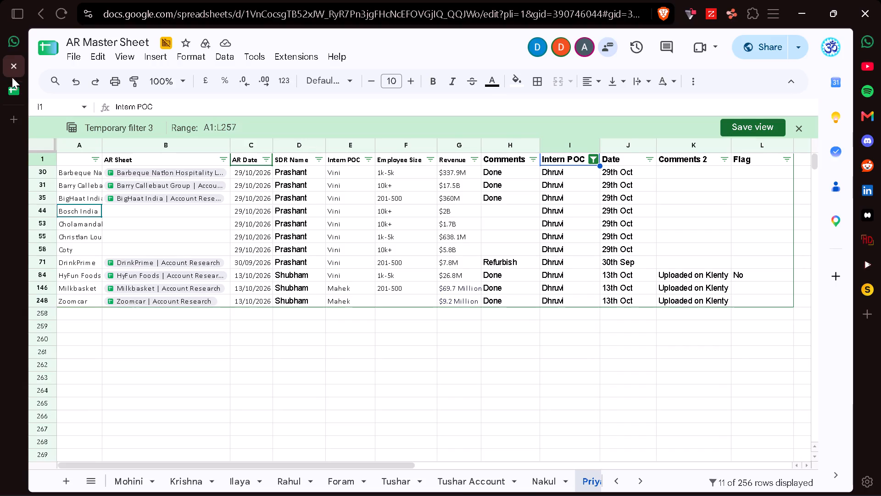
left_click(207, 225)
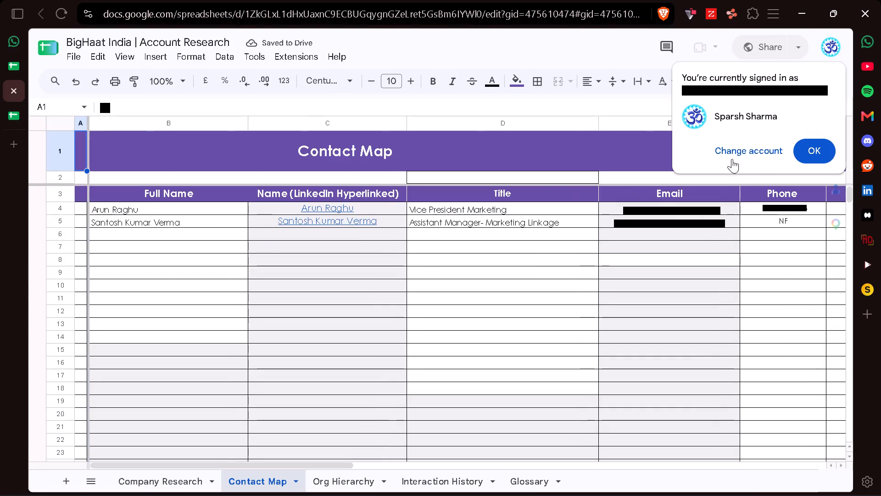
left_click(799, 155)
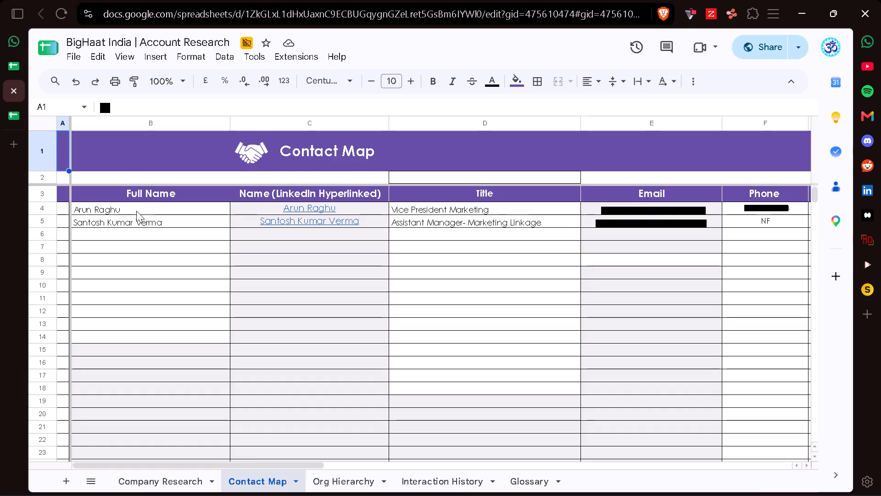
Copy the two full names in B4:B5 of BigHaat India's Contact Map into Full Name cells A9:A10 of the leads sheet.
left_click(136, 211)
key("shift+Down")
key("ctrl+c")
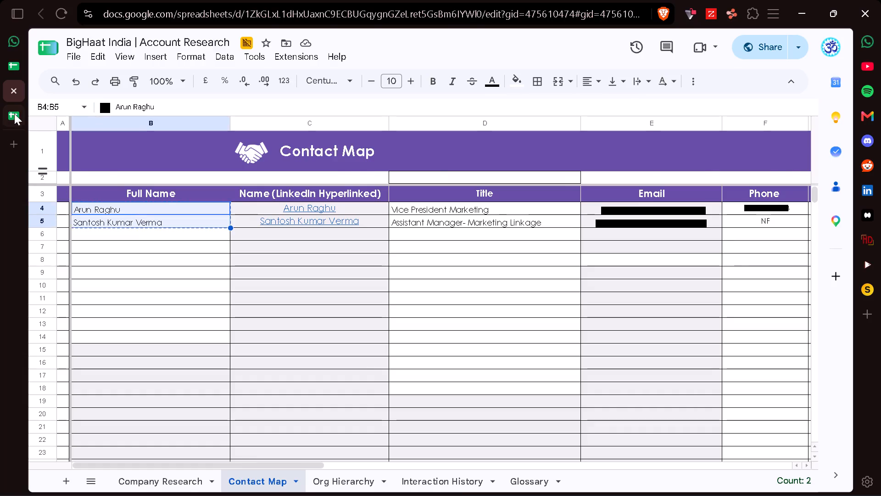
left_click(14, 113)
key("ctrl+v")
Copy the two titles in D4:D5 of BigHaat India's Contact Map into Title cells E9:E10 of the leads sheet.
key("Right")
key("Right")
key("Right")
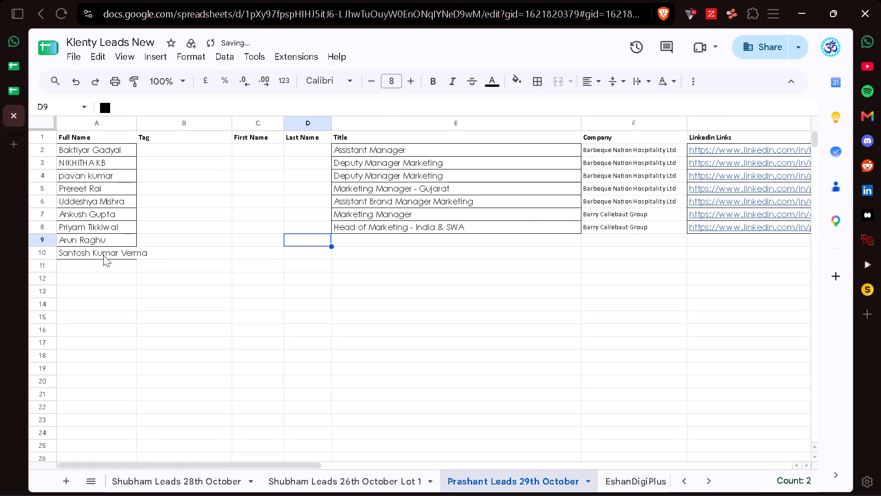
key("Right")
left_click(10, 84)
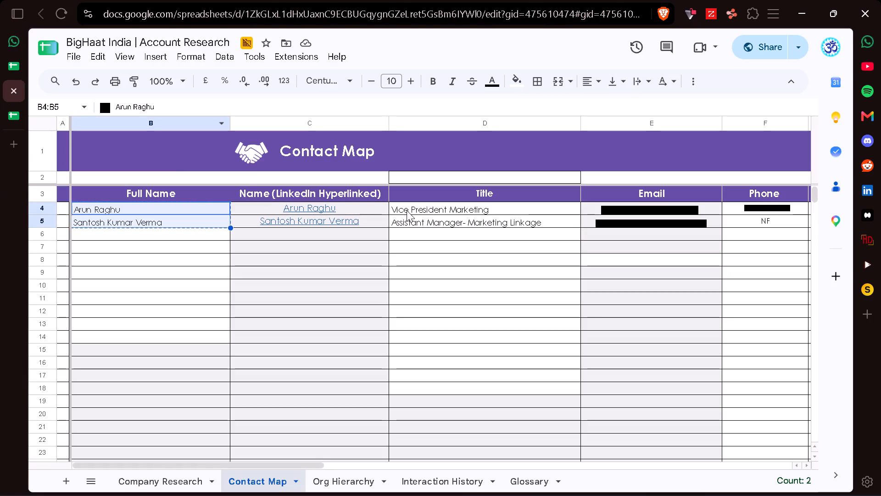
left_click(408, 209)
key("shift+Down")
key("ctrl+c")
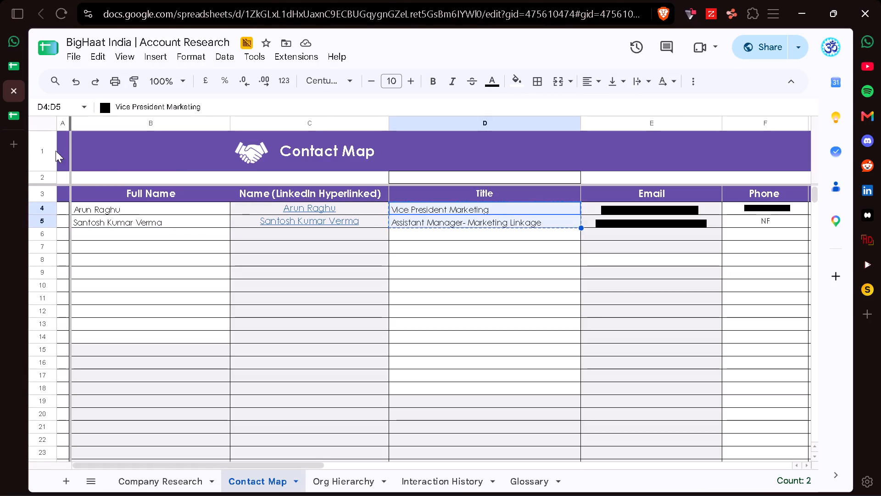
left_click(17, 115)
key("ctrl+v")
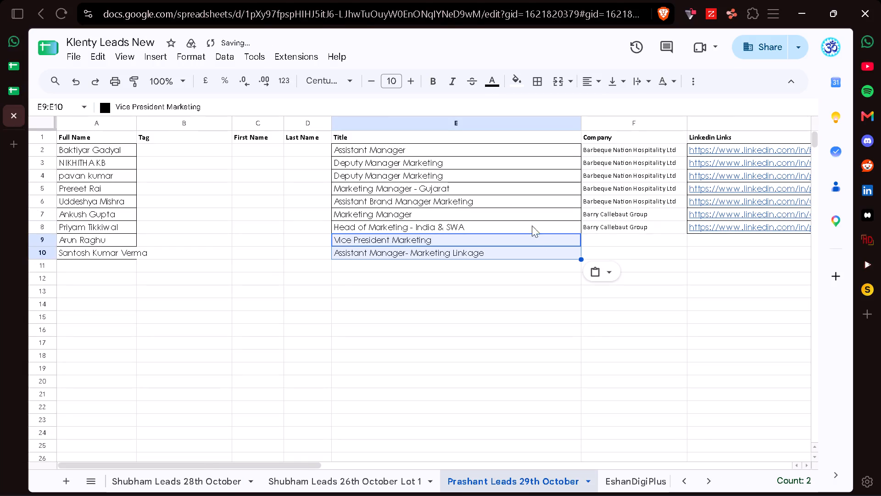
Copy "BigHaat India" from its account research file name and fill it into Company cells F9:F10.
left_click(585, 240)
left_click(10, 94)
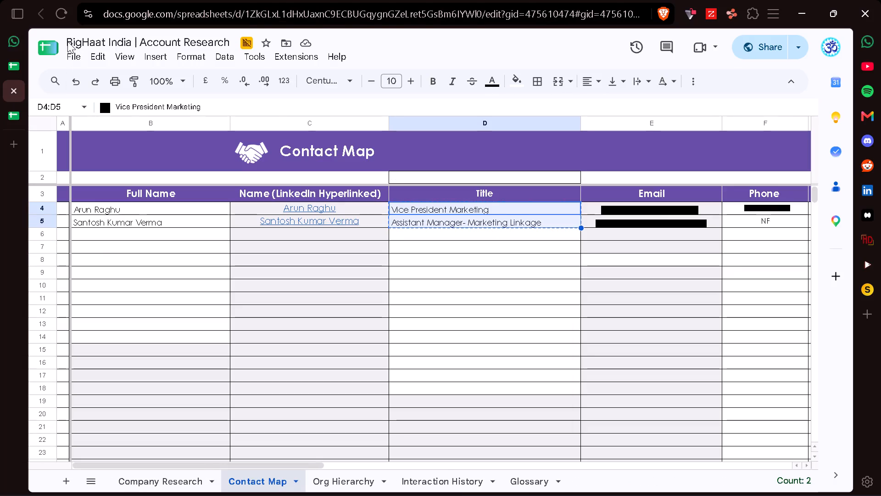
left_click_drag(68, 42, 128, 44)
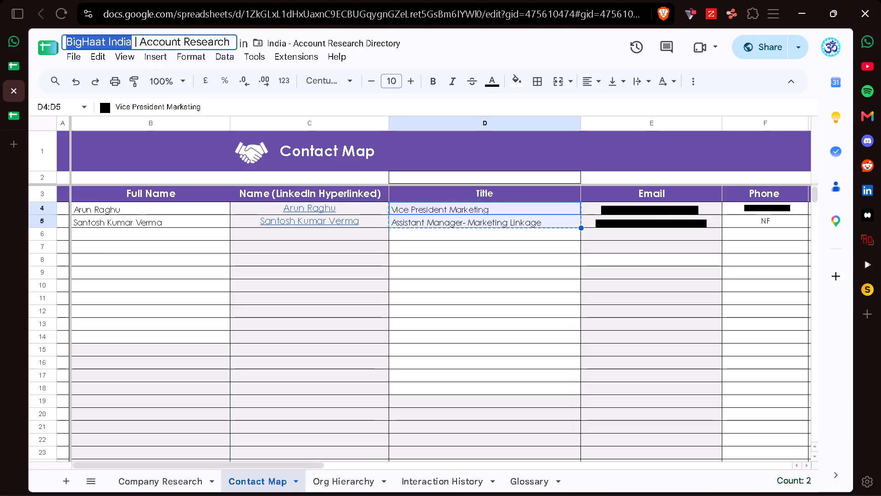
key("ctrl+c")
left_click(12, 117)
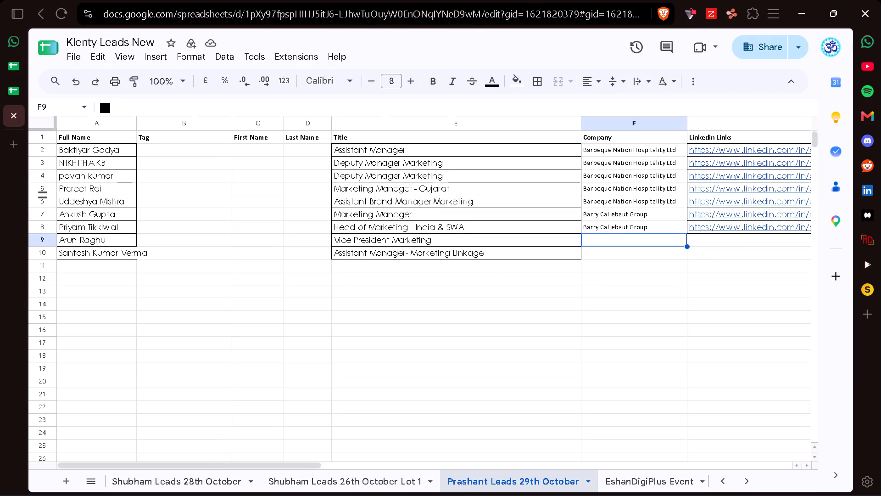
key("ctrl+v")
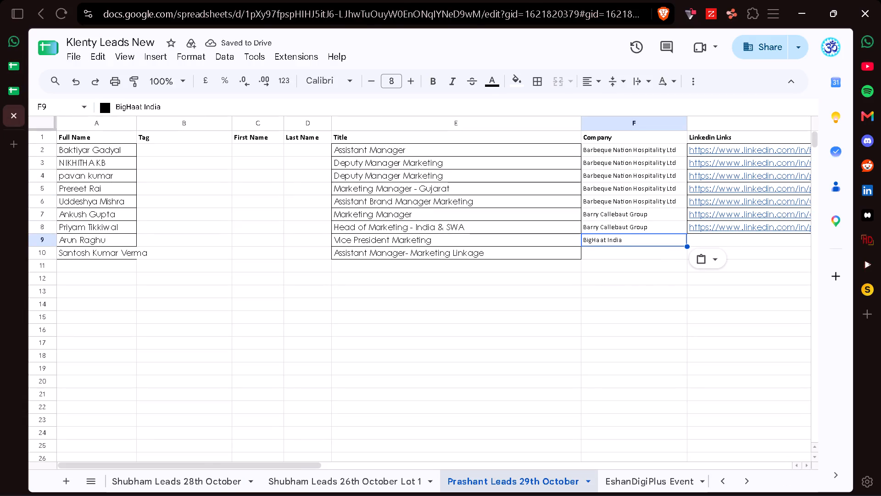
left_click_drag(685, 247, 685, 252)
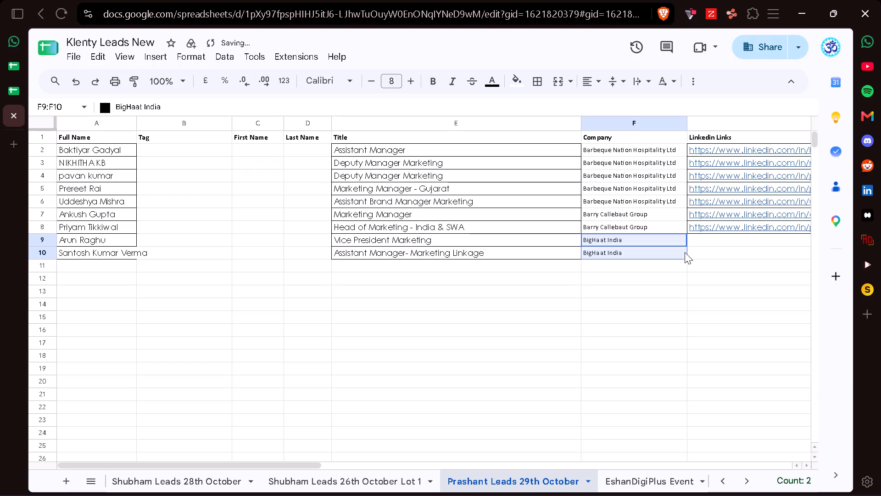
Copy the Email and Phone entries in E4:F5 of BigHaat India's Contact Map into I9:J10 of the leads sheet.
scroll(685, 252, "left", 1)
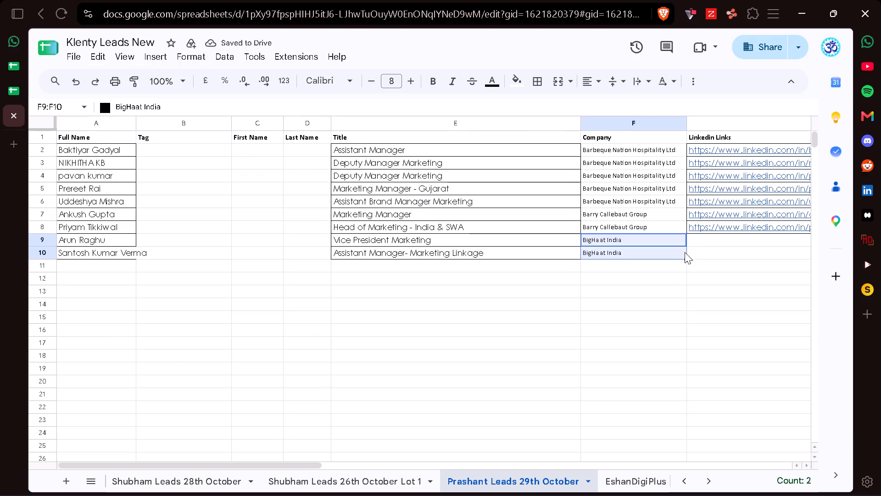
scroll(685, 252, "left", 1)
left_click(636, 247)
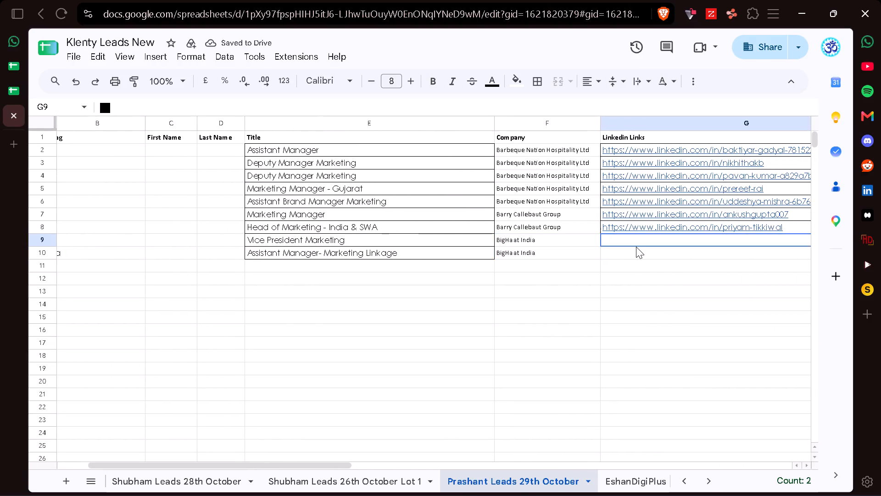
scroll(636, 247, "left", 3)
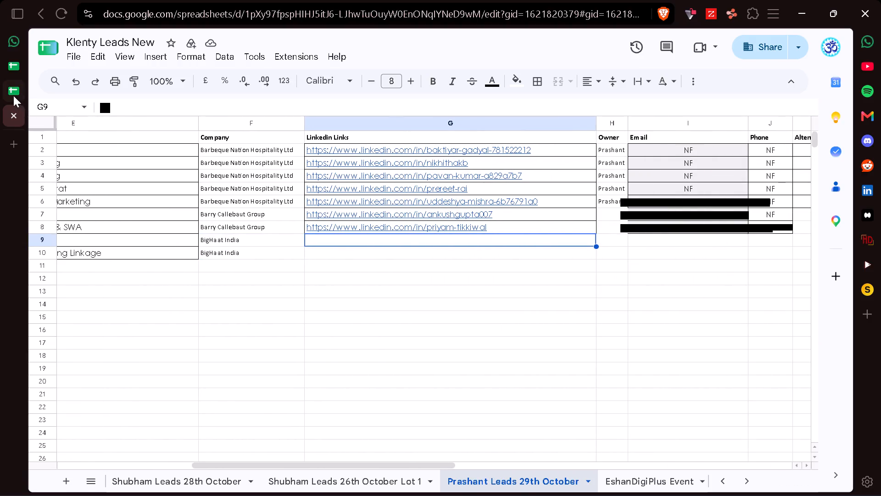
left_click(13, 96)
scroll(552, 290, "left", 3)
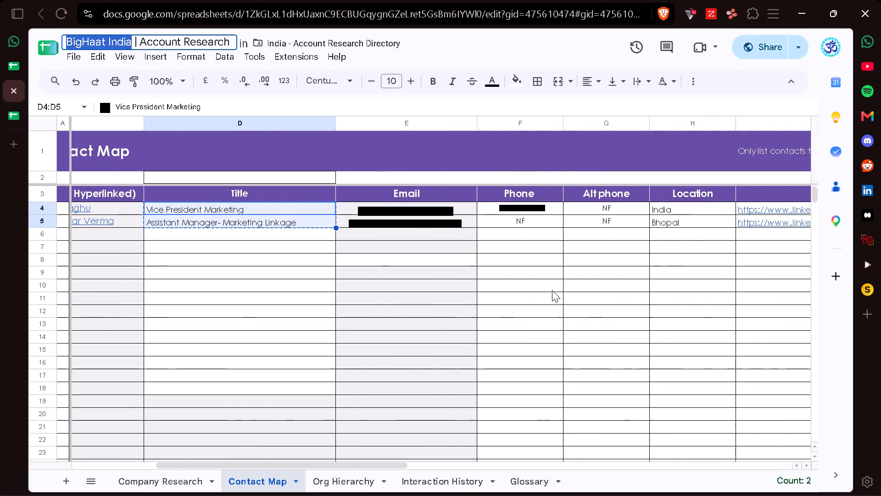
left_click(378, 209)
key("shift+Right")
key("shift+Down")
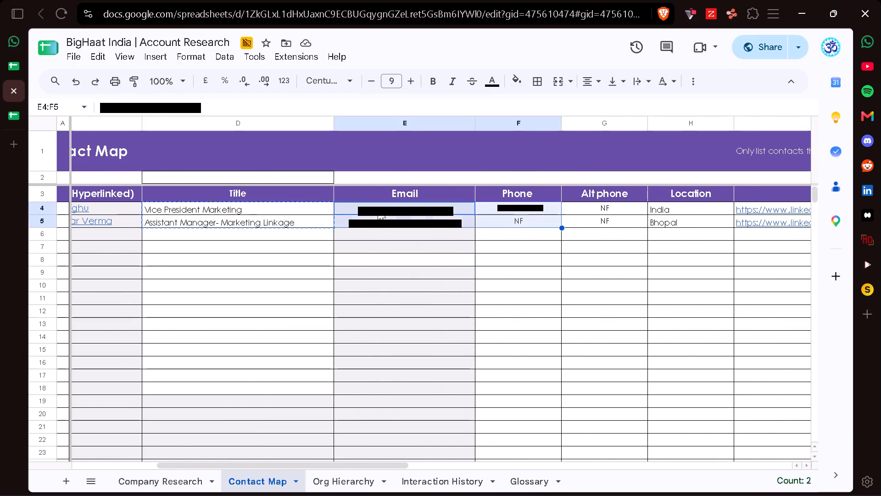
key("ctrl+c")
left_click(12, 113)
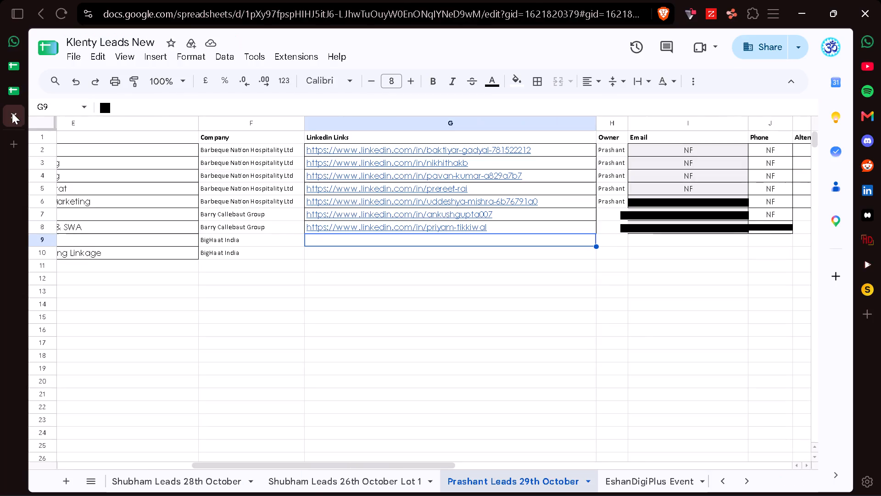
left_click(641, 239)
key("ctrl+v")
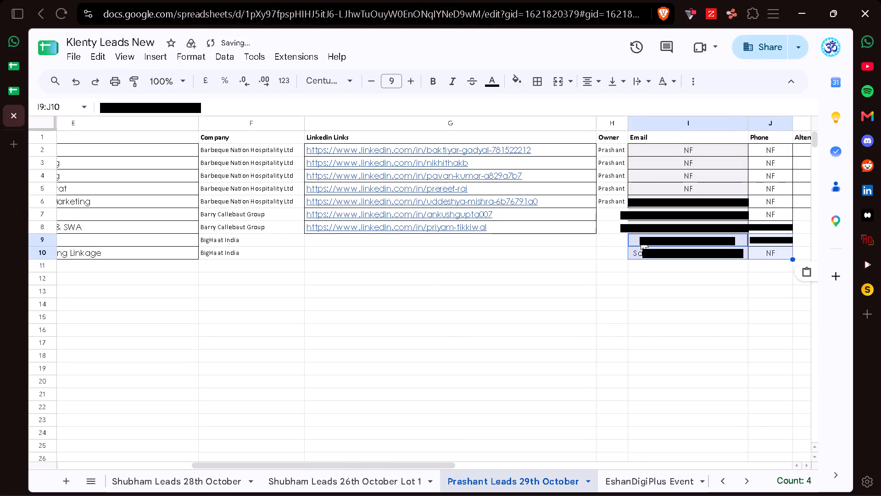
Copy the two LinkedIn URLs in I4:I5 of BigHaat India's Contact Map into Linkedin Links cells G9:G10.
scroll(641, 239, "left", 1)
left_click(11, 98)
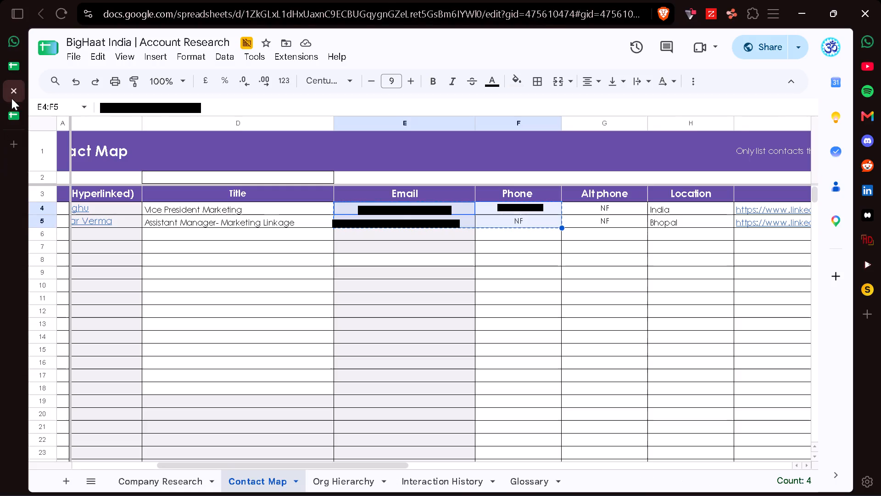
scroll(514, 220, "left", 4)
left_click(541, 207)
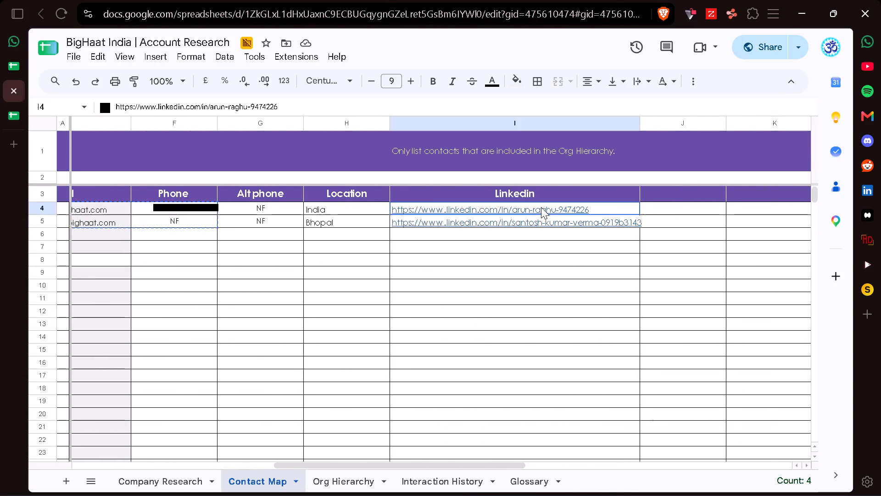
key("shift+Down")
key("ctrl+c")
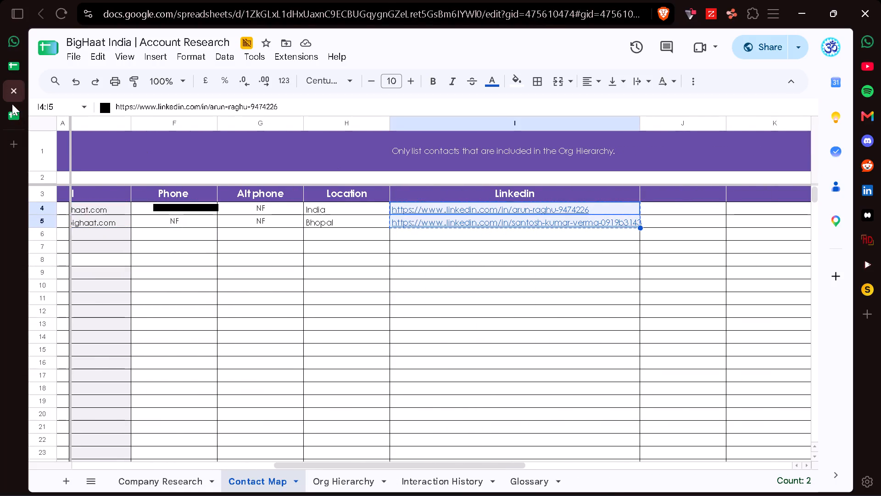
left_click(12, 104)
left_click(15, 112)
left_click(233, 245)
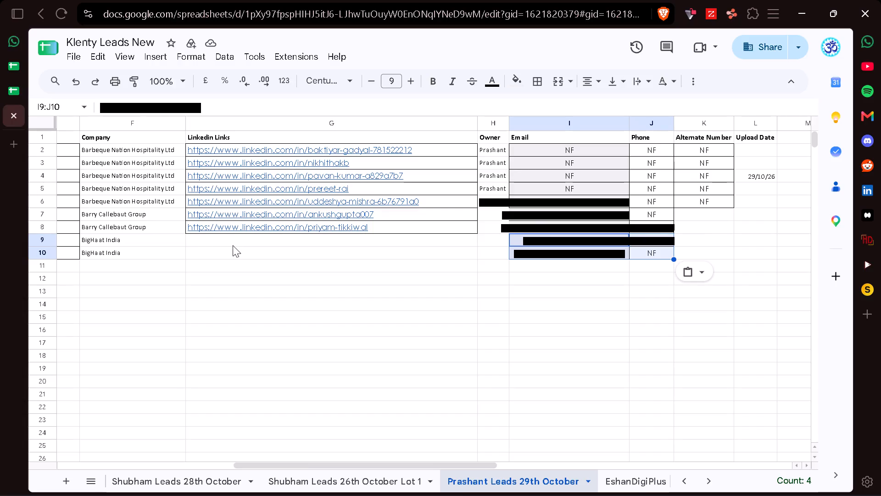
key("ctrl+v")
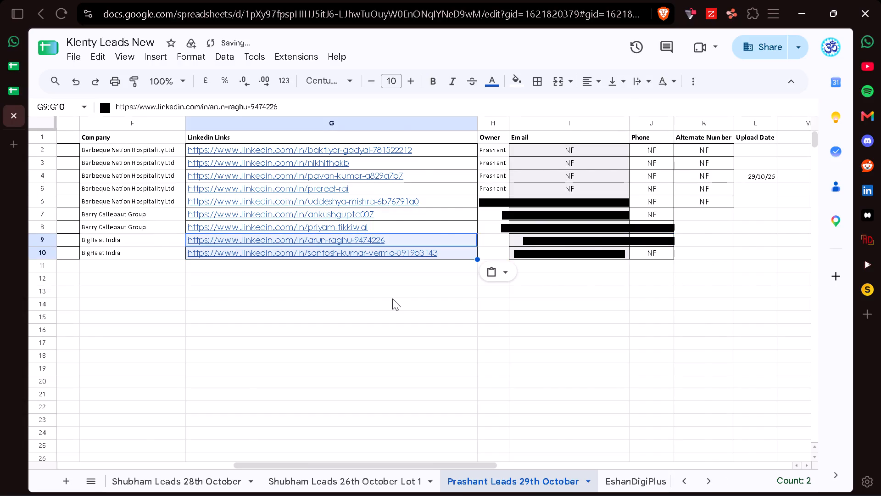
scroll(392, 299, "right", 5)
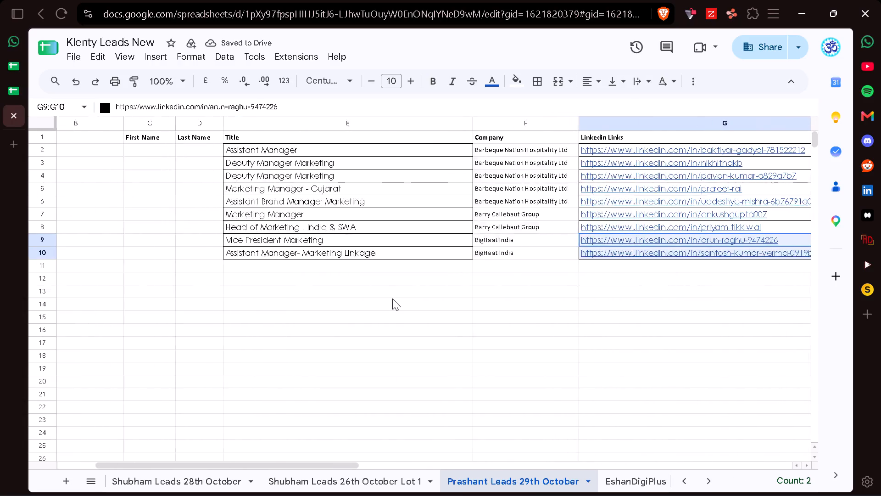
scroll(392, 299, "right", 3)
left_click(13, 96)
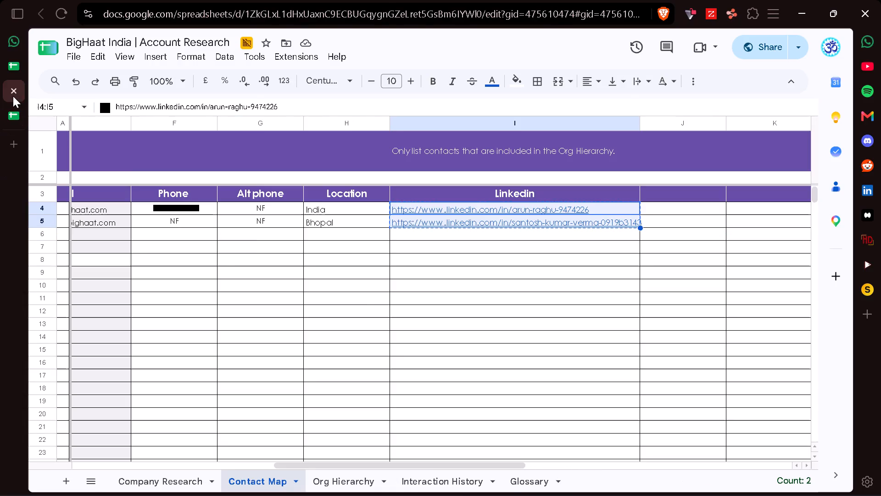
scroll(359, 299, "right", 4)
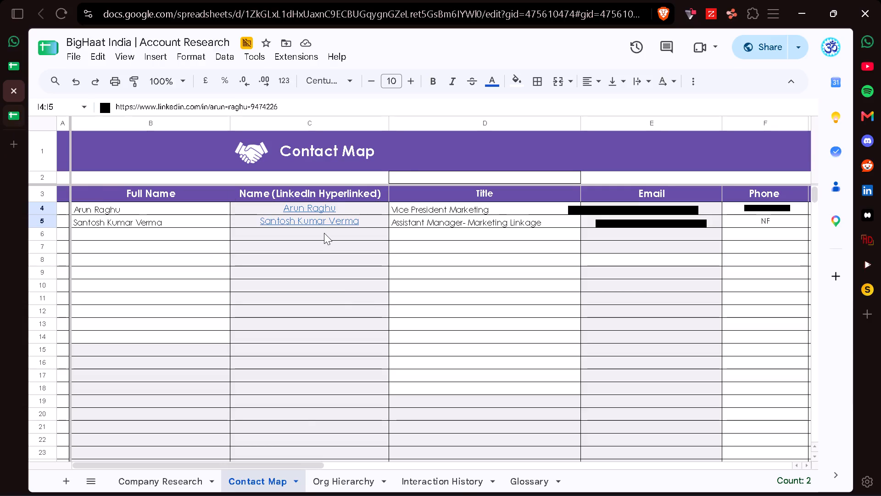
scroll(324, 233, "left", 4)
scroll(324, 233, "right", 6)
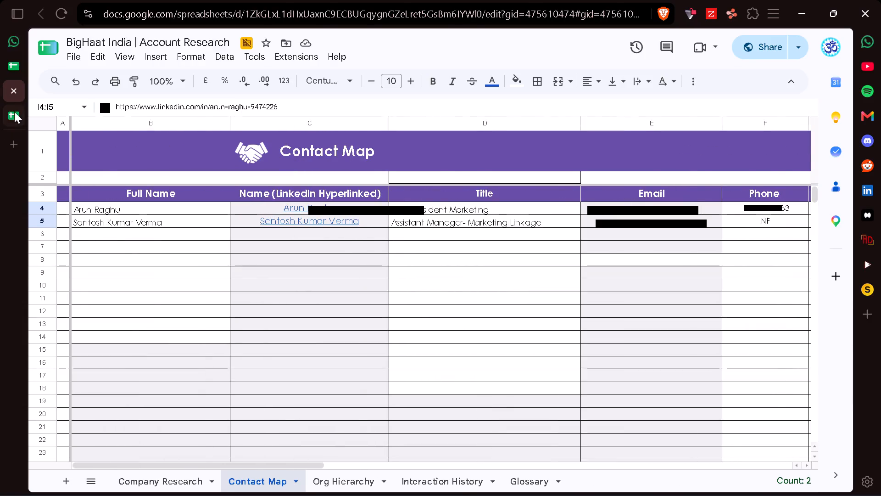
Review the copied contact columns in BigHaat India's Contact Map and close its account research file.
left_click(14, 112)
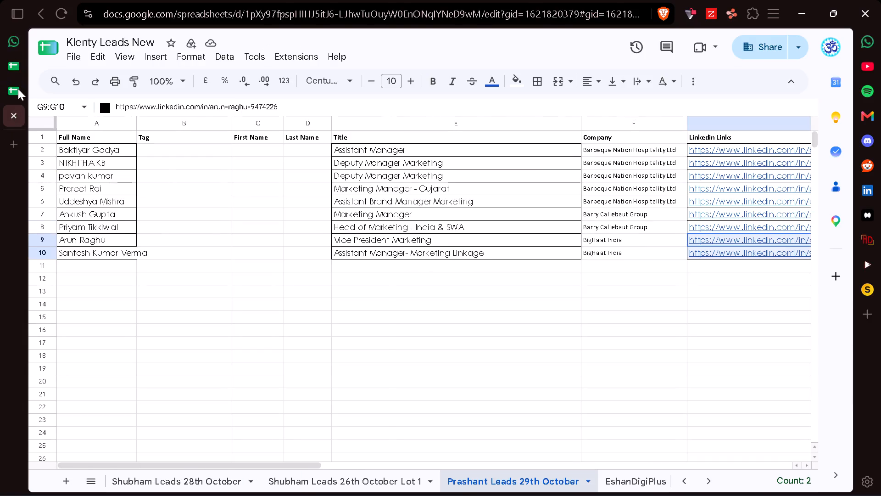
left_click(18, 89)
scroll(427, 286, "left", 9)
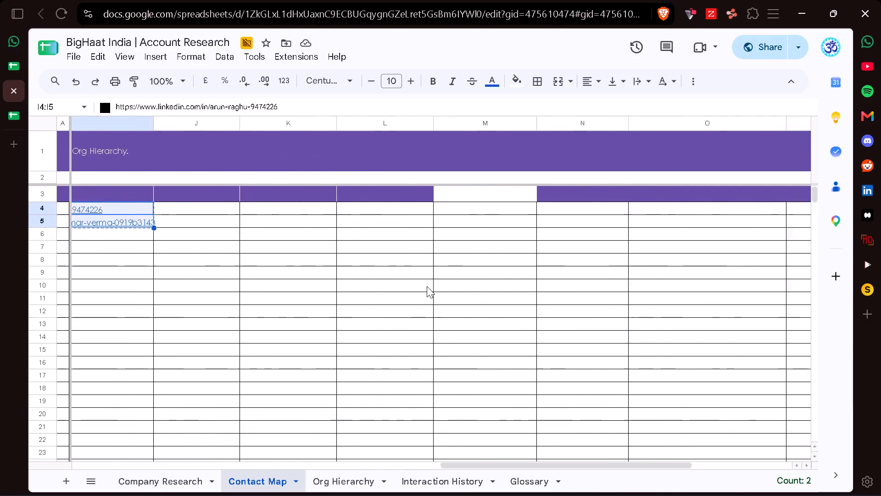
scroll(427, 286, "right", 7)
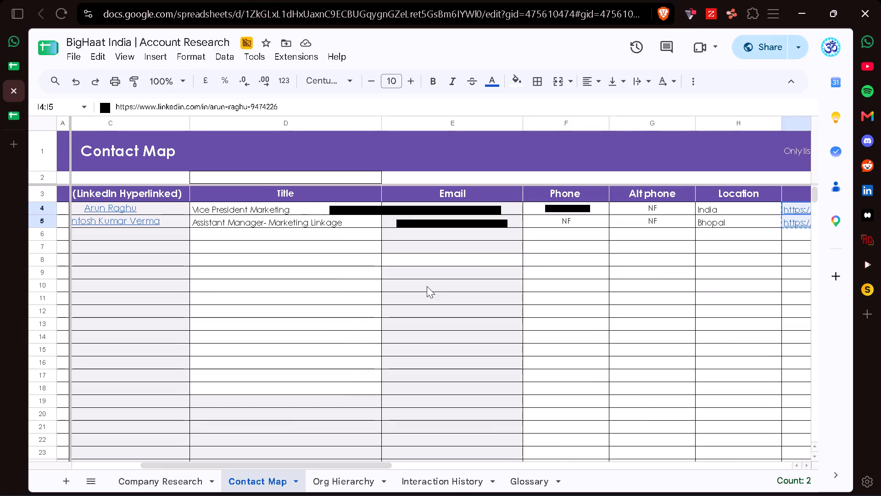
scroll(427, 286, "up", 1)
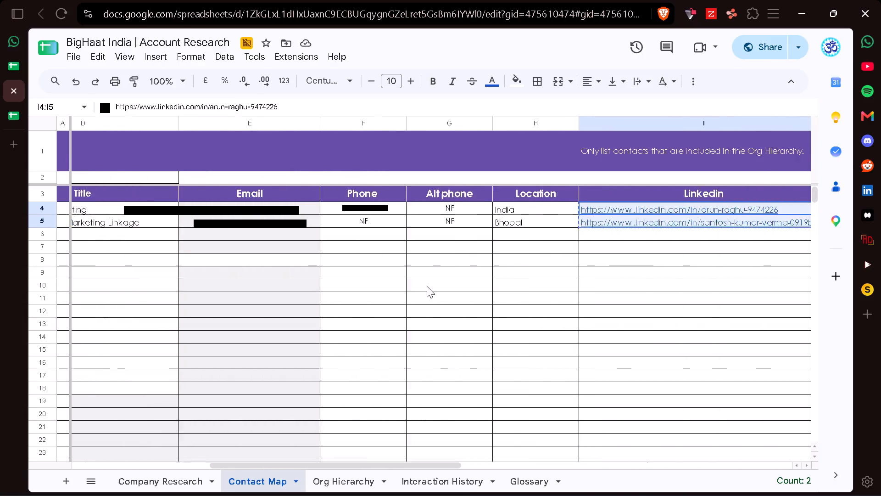
scroll(427, 286, "up", 1)
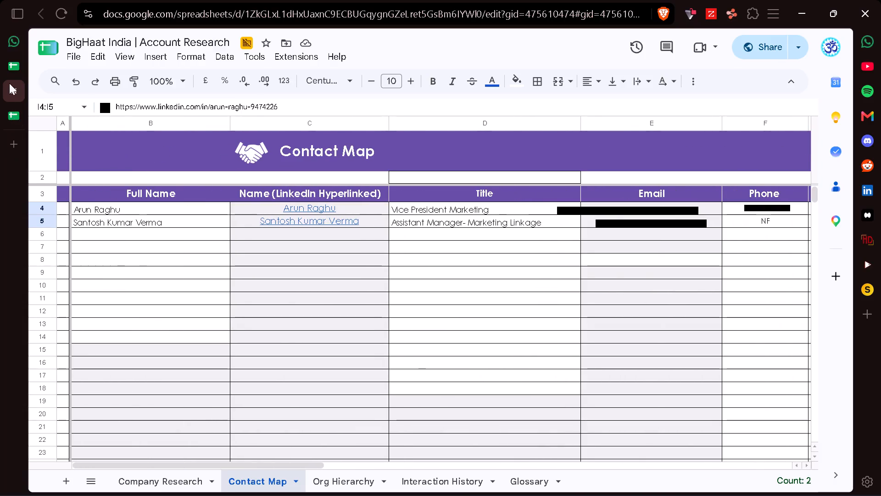
left_click(12, 86)
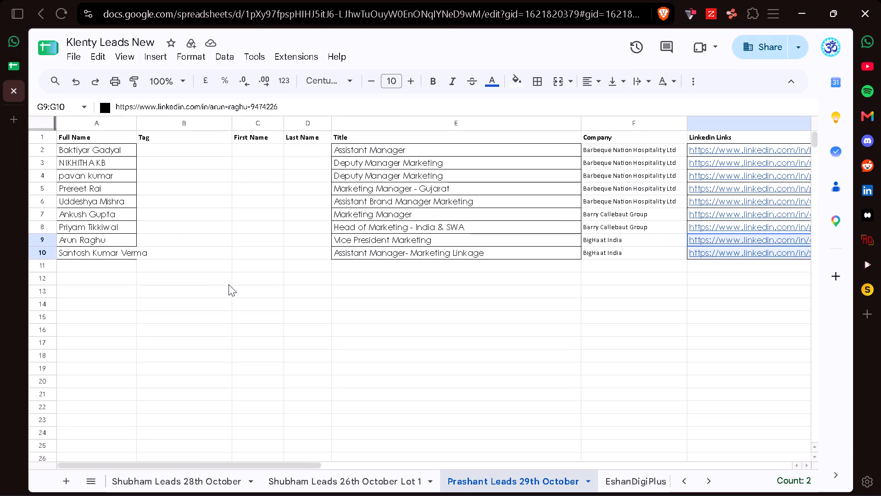
scroll(251, 301, "up", 2)
In AR Master Sheet, copy "Uploaded on Klenty" from the HyFun Foods row into Comments 2 for Barbeque Nation, Barry Callebaut and BigHaat India.
left_click(9, 75)
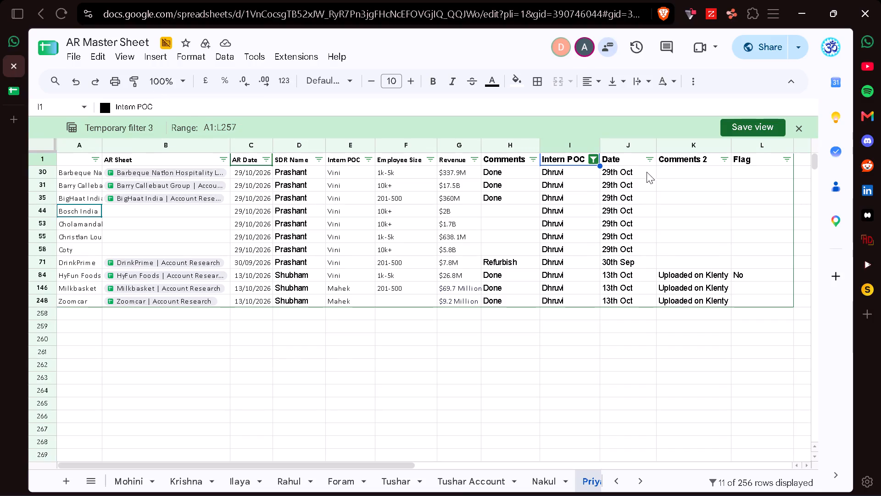
left_click(663, 173)
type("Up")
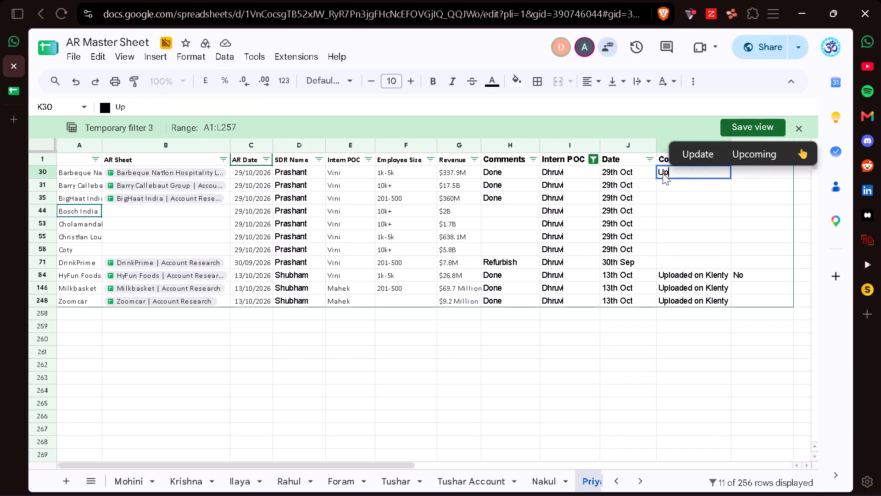
left_click(699, 276)
key("ctrl+c")
key("BackSpace")
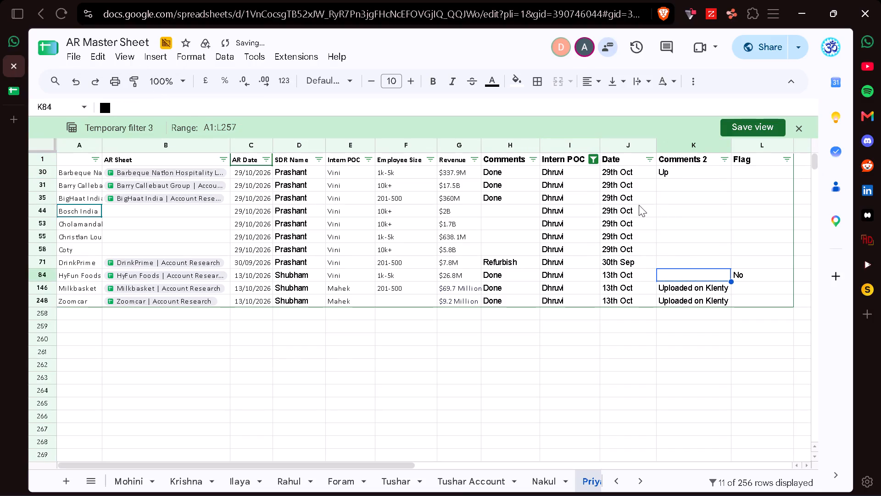
left_click(82, 78)
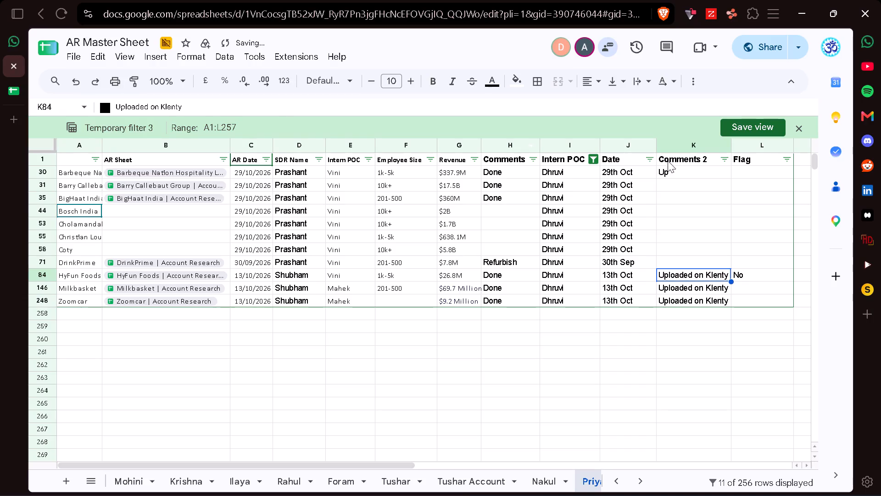
left_click(675, 170)
key("ctrl+v")
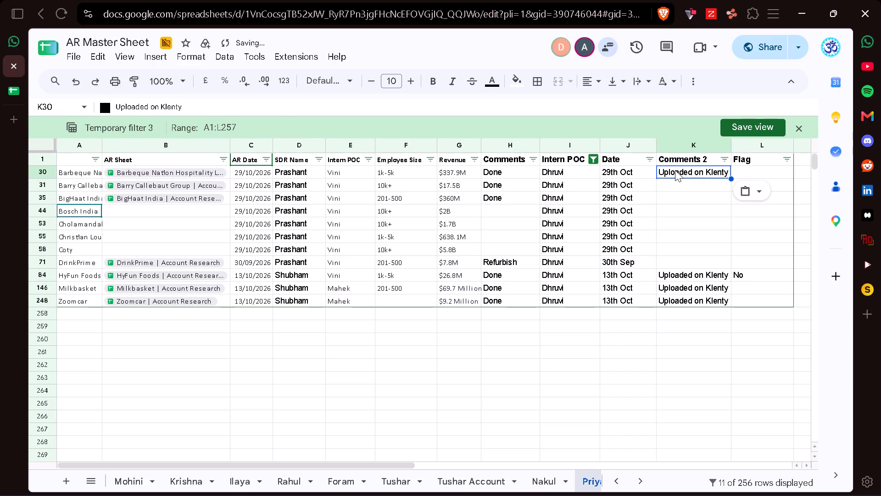
left_click_drag(732, 177, 730, 201)
left_click(666, 211)
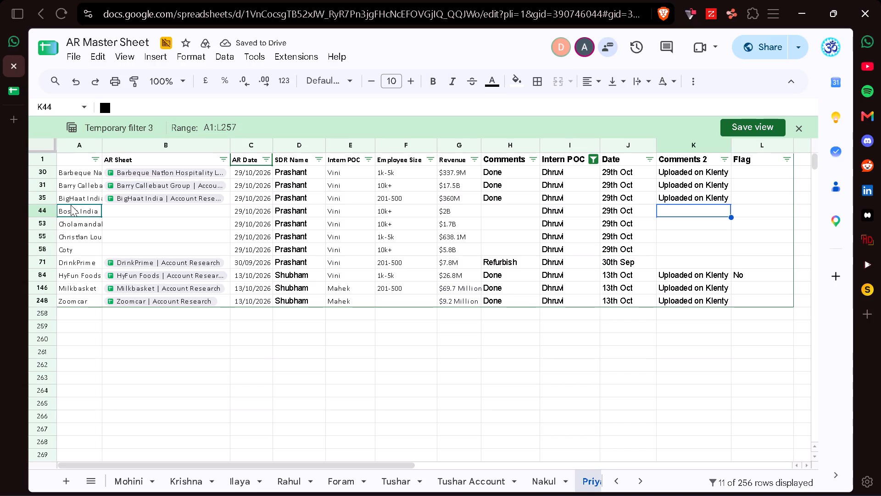
Clear the NF entries in Phone cells J2:J7 of the Prashant Leads 29th October sheet in Klenty Leads New.
left_click(10, 93)
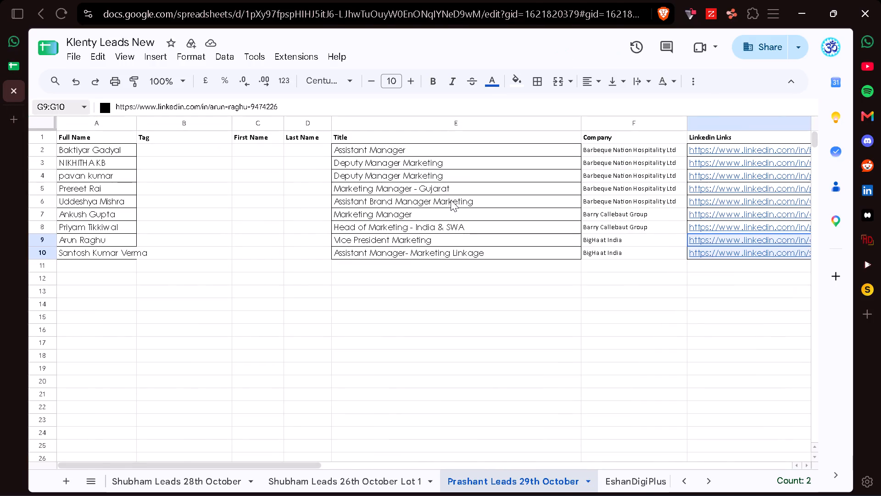
scroll(451, 200, "left", 5)
scroll(451, 200, "up", 1)
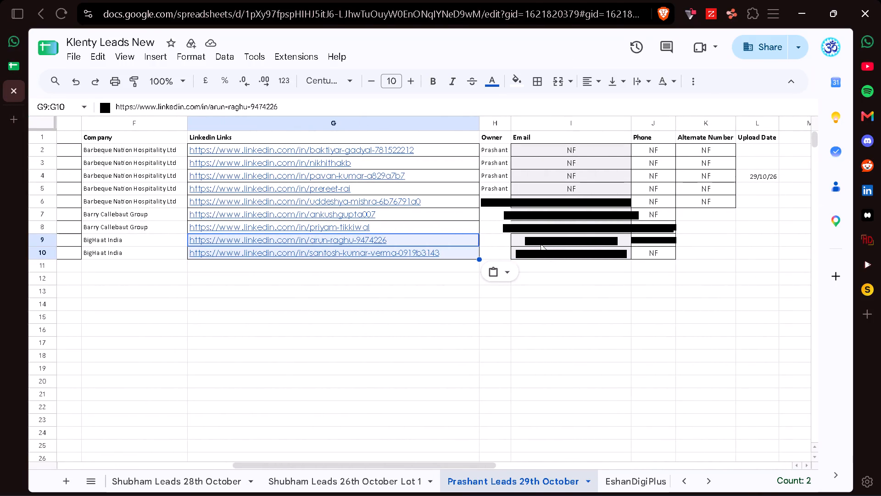
scroll(541, 244, "up", 1)
left_click(655, 153)
key("shift+Down")
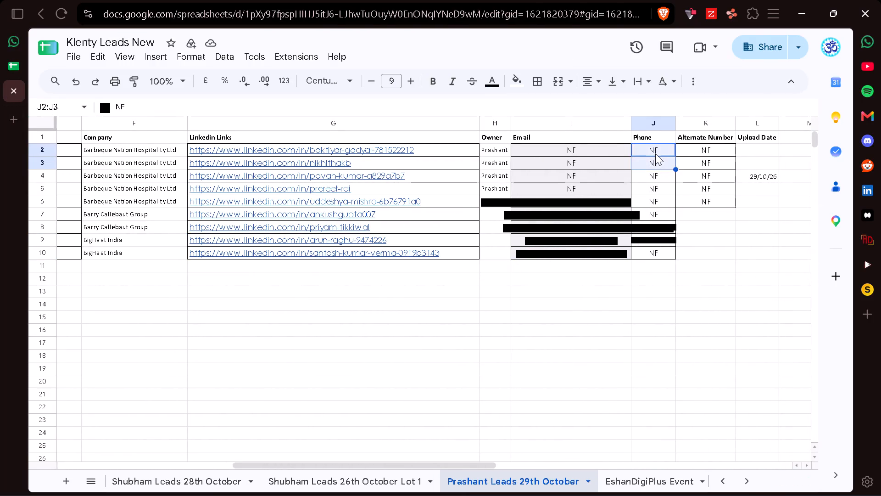
key("shift+Down")
key("shift+Down")
key("shift+Down")
key("shift+Down")
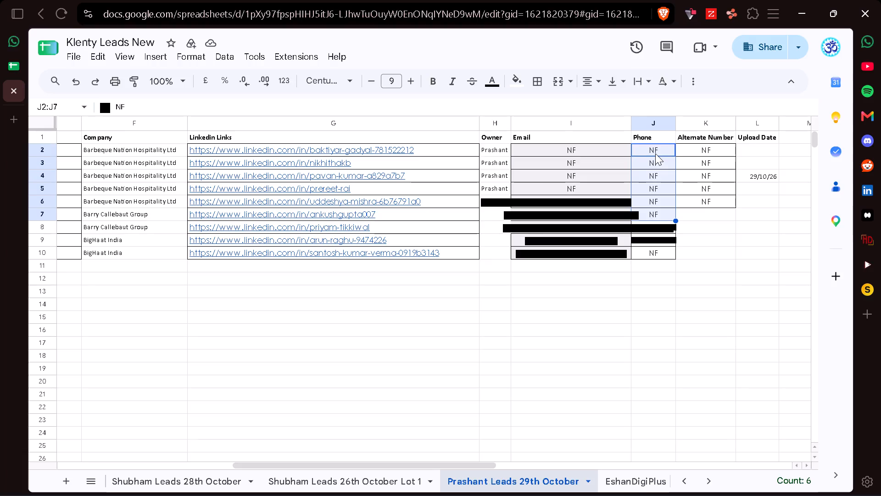
key("BackSpace")
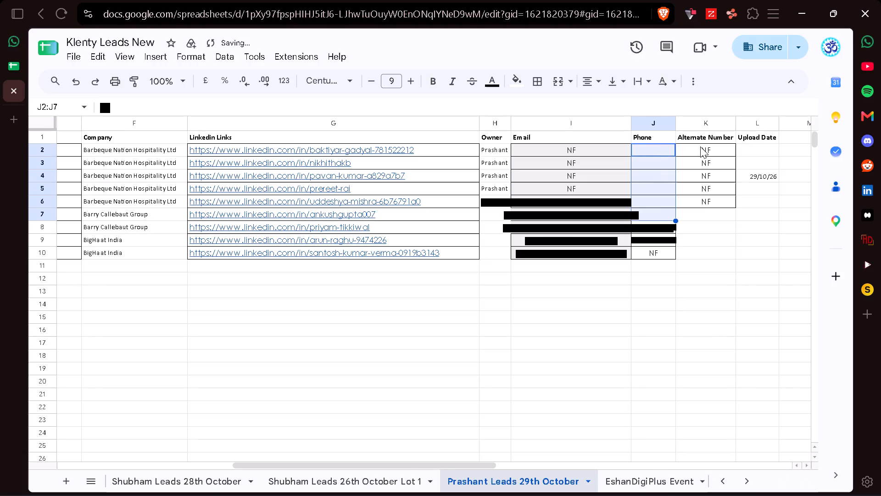
Clear the NF entries in Alternate Number cells K2:K6 of the leads sheet.
left_click(700, 147)
key("shift+Down")
key("shift+Down")
key("shift+Down")
key("shift+Down")
key("BackSpace")
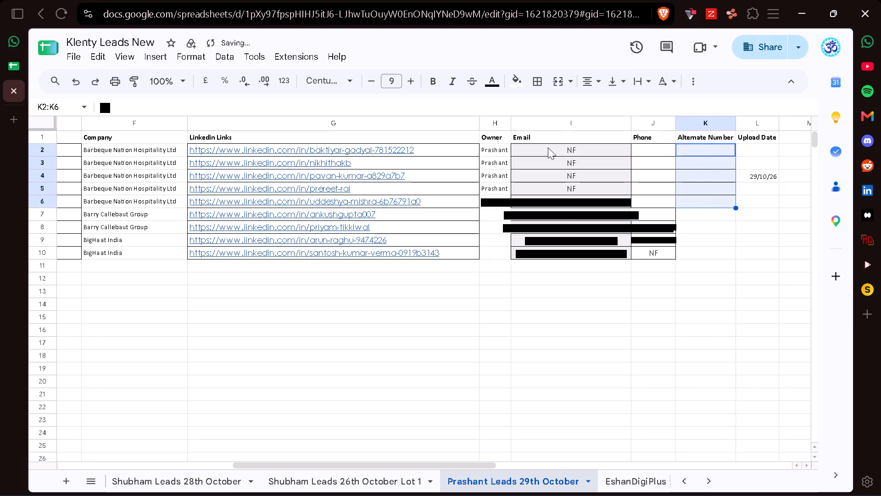
Clear the NF entries in Email cells I2:I5 of the leads sheet.
left_click(545, 148)
key("Down")
key("shift+Down")
key("shift+Down")
key("BackSpace")
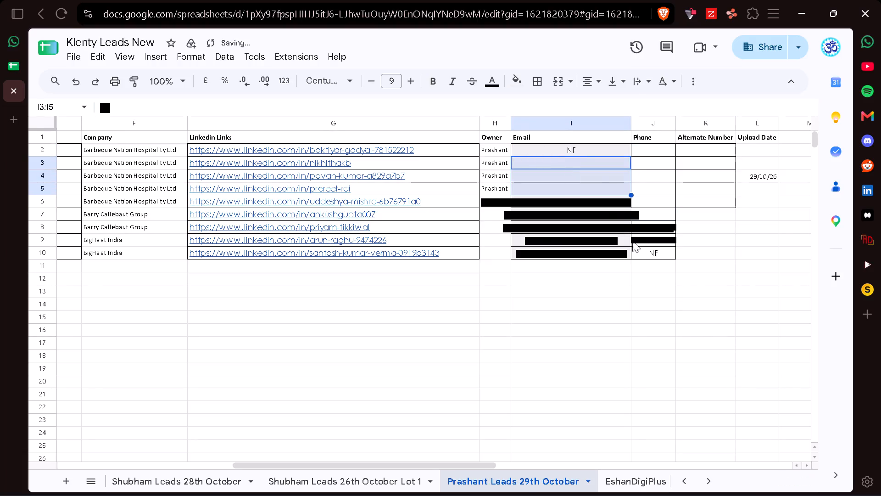
left_click(565, 145)
key("BackSpace")
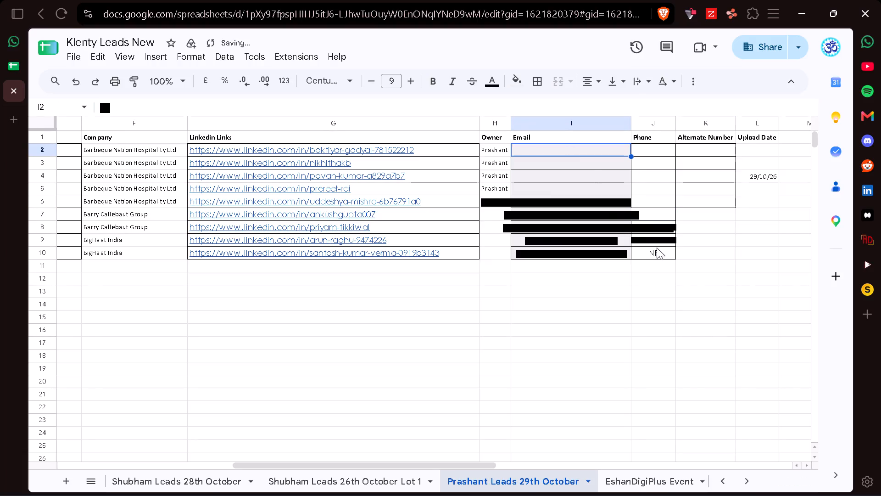
Clear the NF entry in Phone cell J10 of the leads sheet.
left_click(657, 248)
key("BackSpace")
Split the full names at the space into First Name and Last Name with =SPLIT(A2," ",) in C2, filled down to C10.
scroll(572, 250, "right", 8)
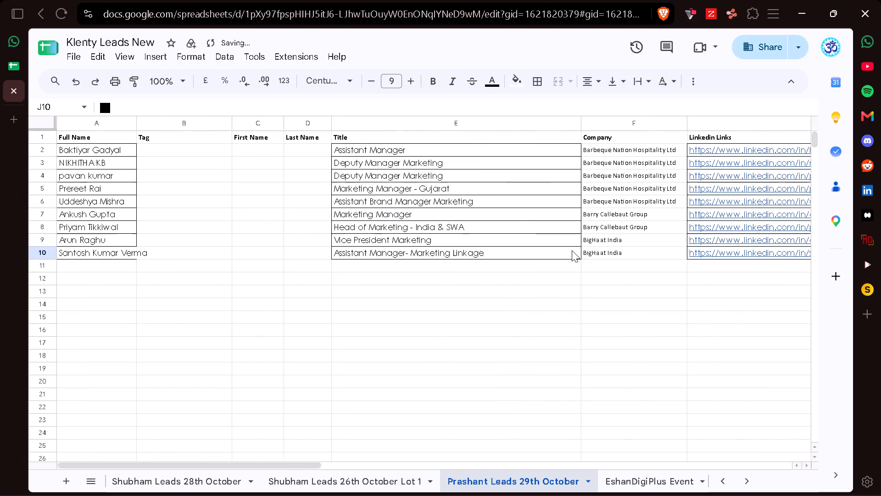
left_click(94, 147)
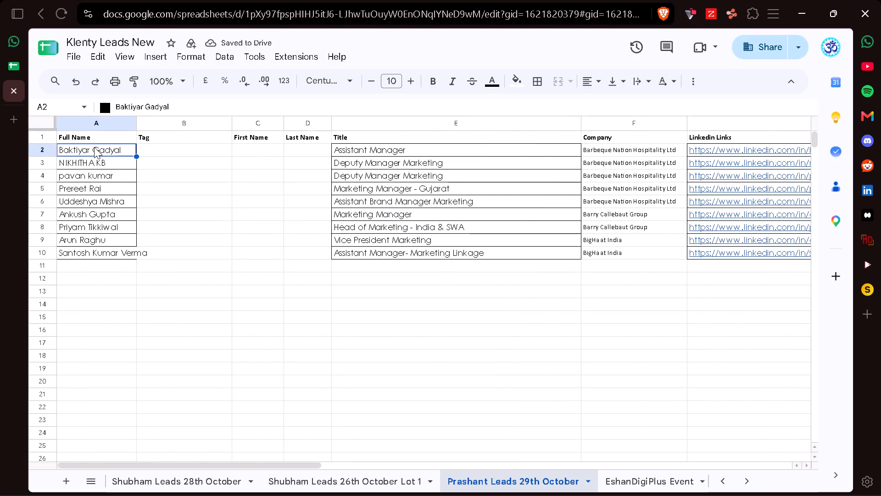
left_click(248, 149)
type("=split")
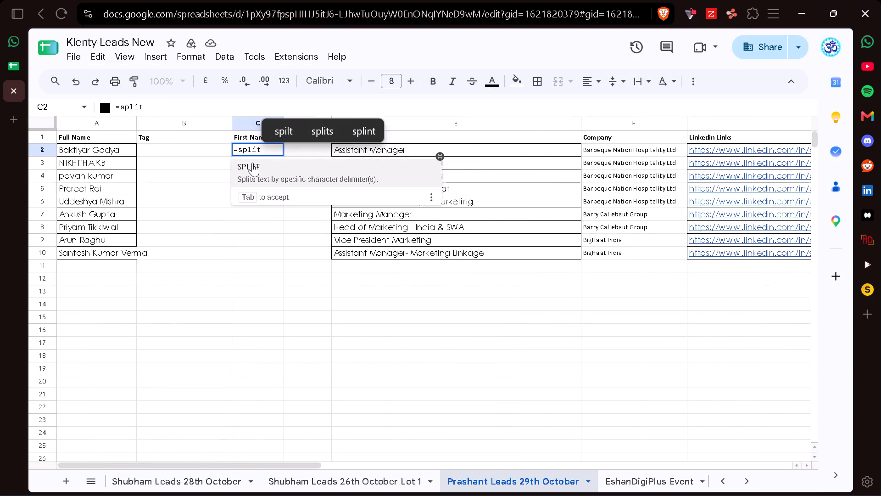
left_click(252, 163)
left_click(86, 148)
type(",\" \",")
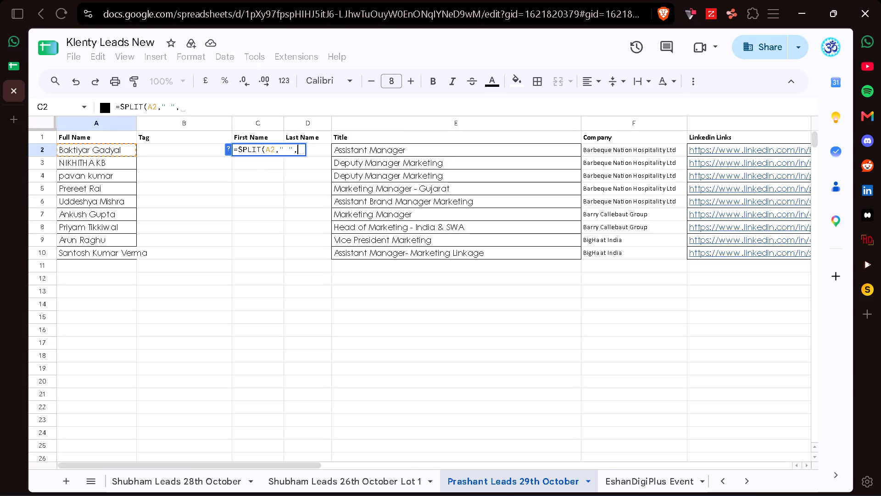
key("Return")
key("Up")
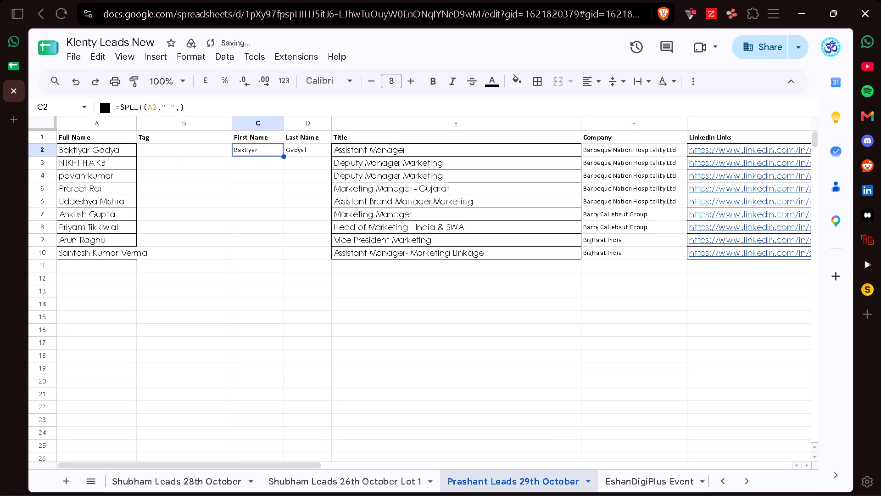
left_click_drag(284, 155, 284, 251)
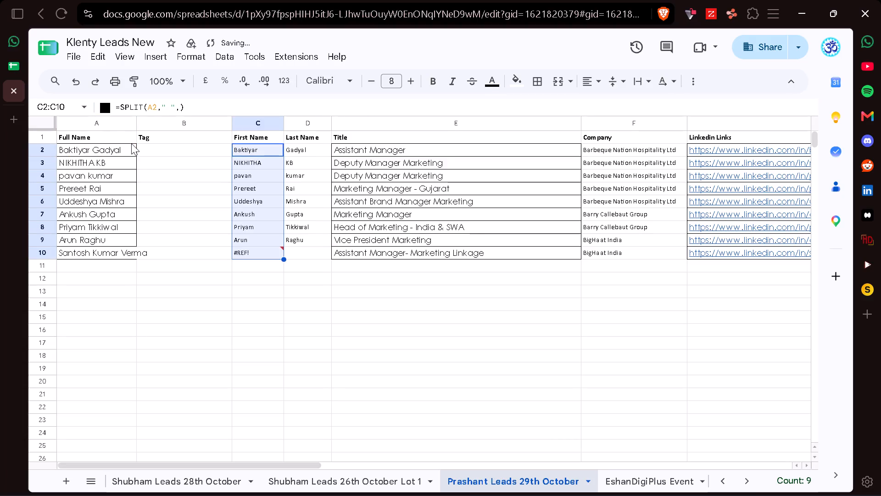
Replace C10's formula with the first two parts of row 10's full name and enter the surname in Last Name cell D10.
left_click(248, 256)
key("BackSpace")
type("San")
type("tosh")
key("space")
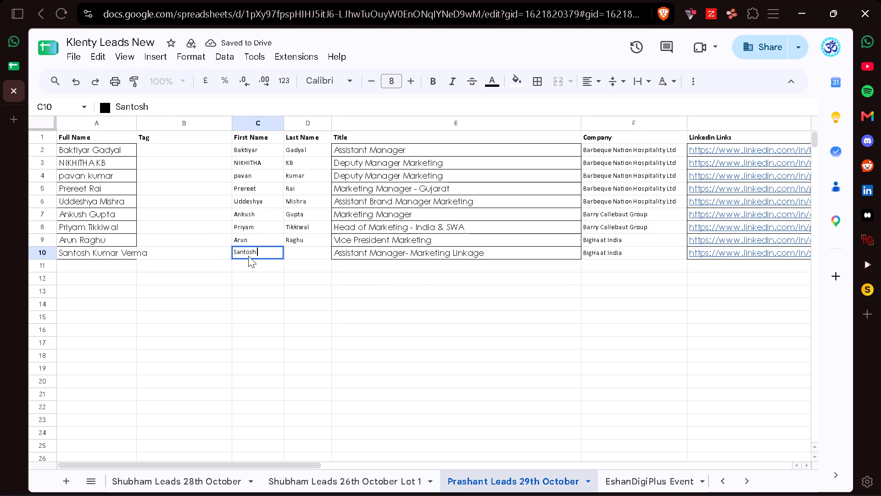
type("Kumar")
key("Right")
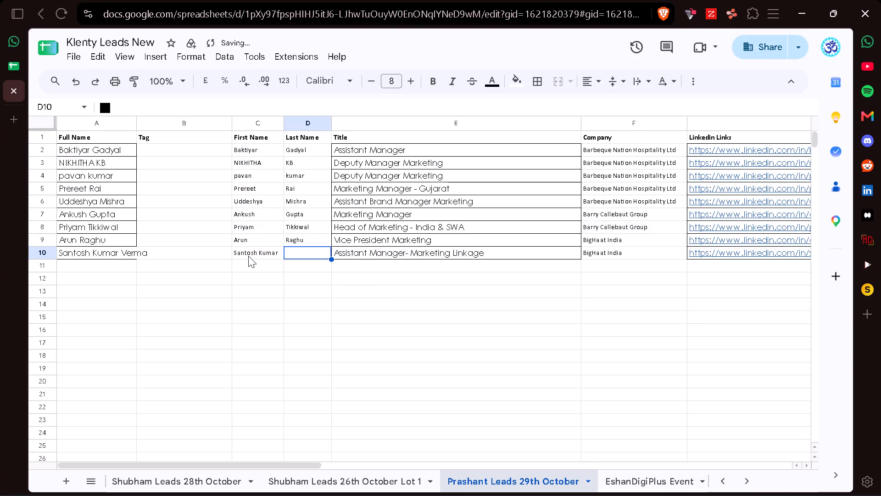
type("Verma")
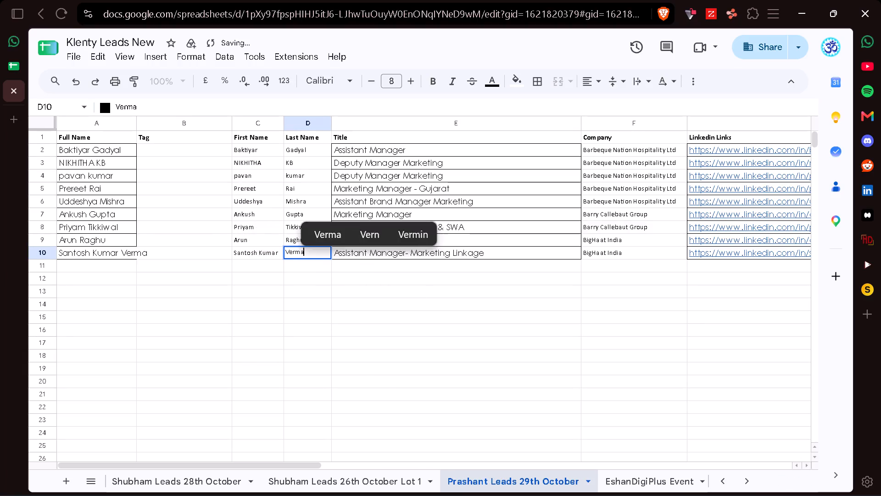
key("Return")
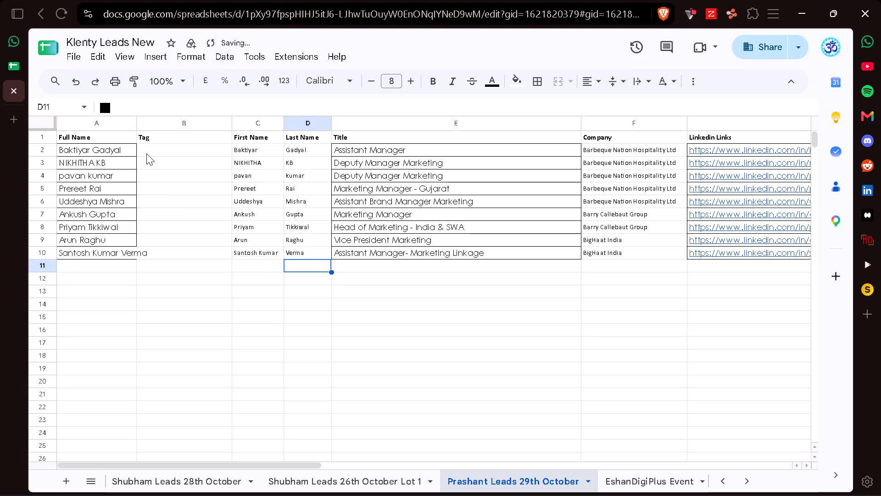
Enter the tag Prashant_Leads_29th_October in Tag cell B2 of the leads sheet.
left_click(146, 153)
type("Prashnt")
left_click(197, 123)
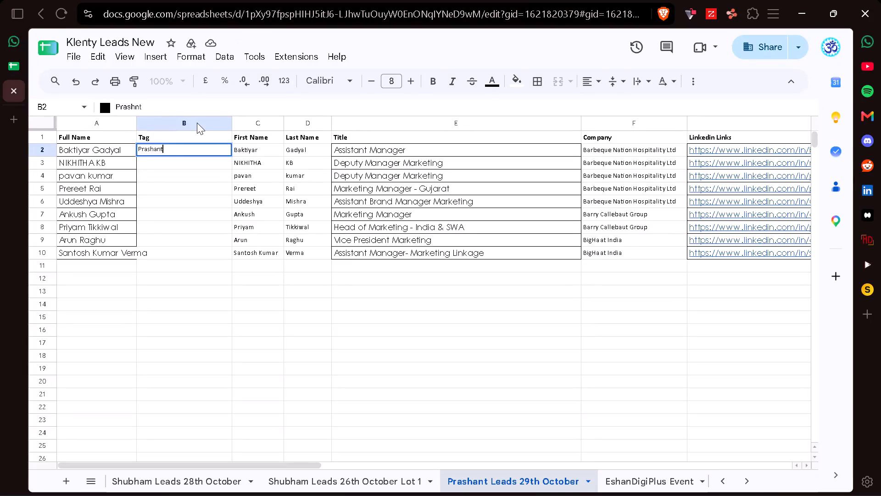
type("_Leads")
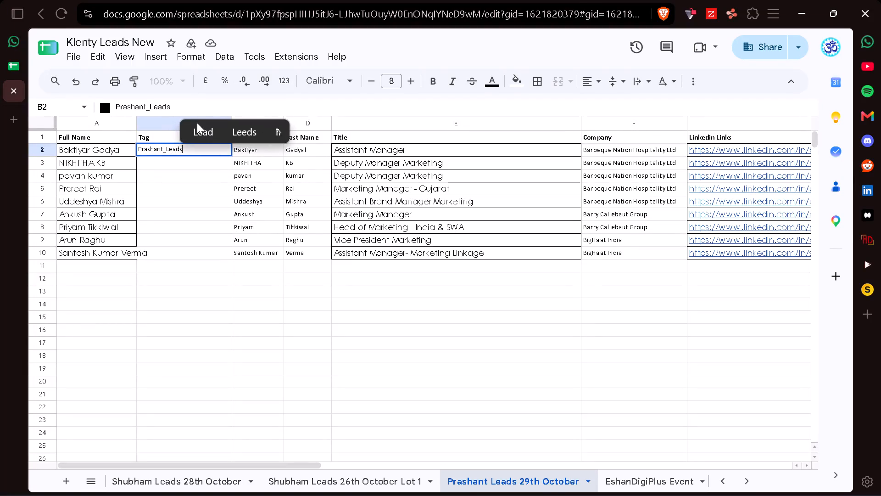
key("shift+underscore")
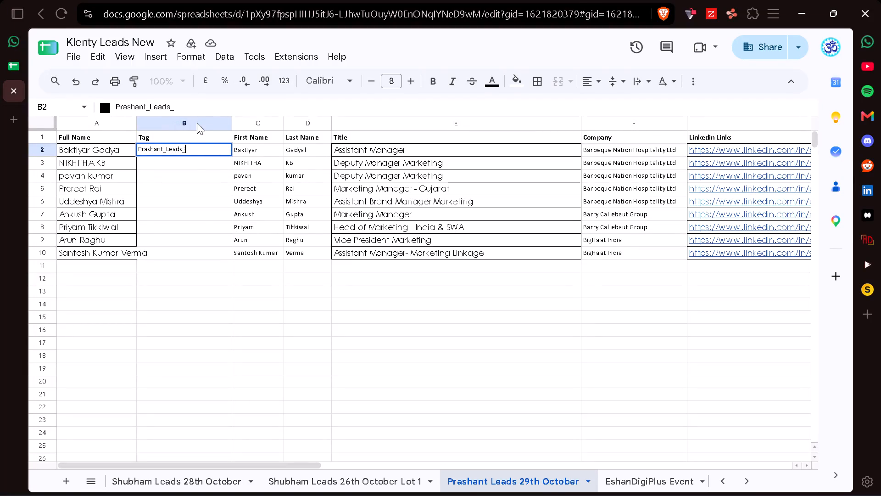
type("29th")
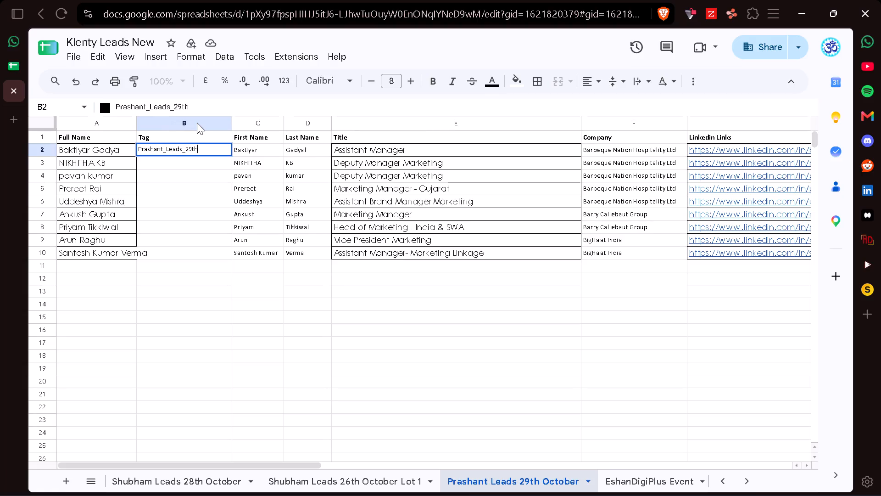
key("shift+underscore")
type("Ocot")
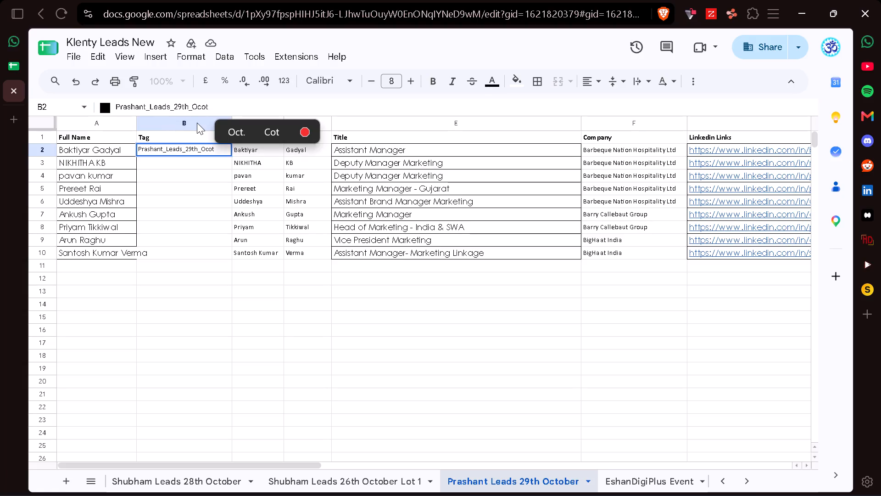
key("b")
left_click(249, 129)
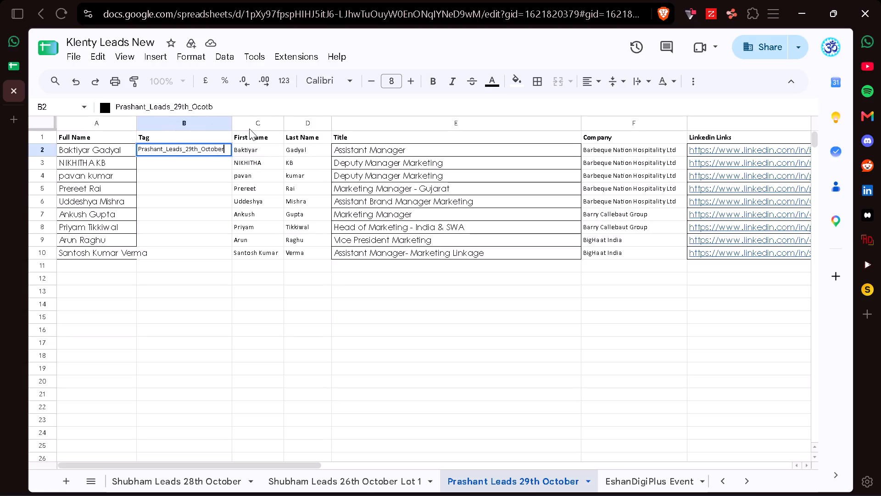
key("Return")
Copy the tag from B2 into Tag cells B3:B10 for the remaining leads.
key("Up")
key("ctrl+c")
key("Down")
key("shift+Down")
key("shift+Down")
key("shift+Down")
key("shift+Down")
key("shift+Down")
key("shift+Down")
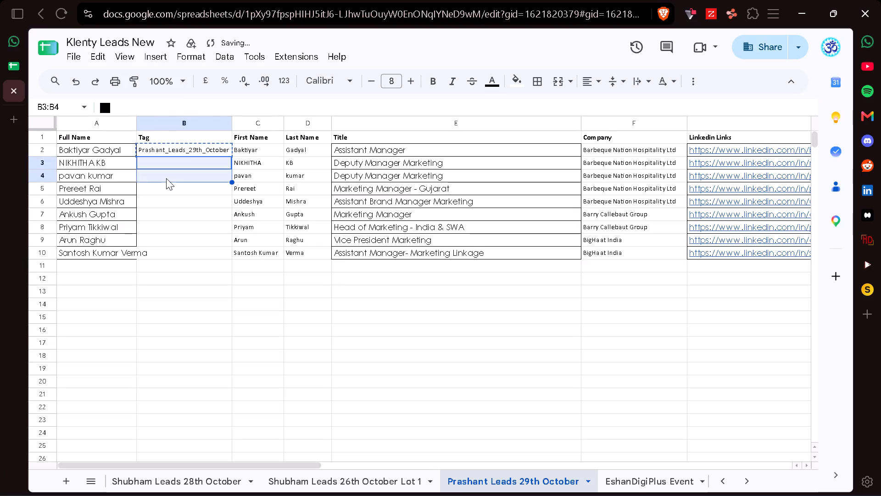
key("shift+Down")
key("ctrl+v")
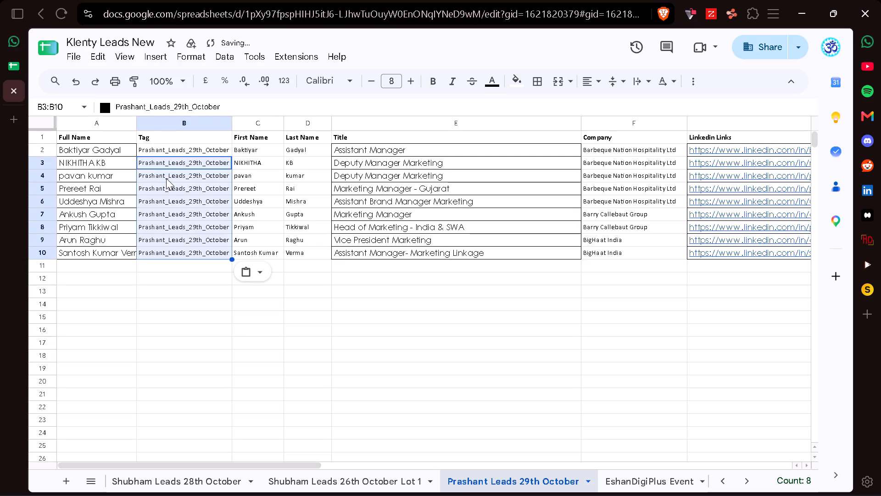
Format the lead rows A2:L10 in Calibri at font size 8.
left_click(94, 151)
key("ctrl+shift+Down")
key("ctrl+shift+Right")
key("ctrl+shift+Right")
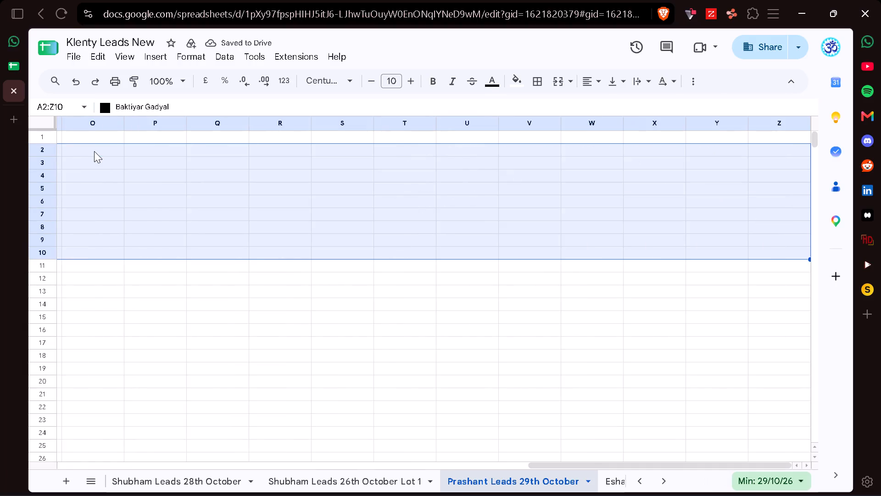
key("ctrl+shift+Left")
scroll(94, 151, "right", 3)
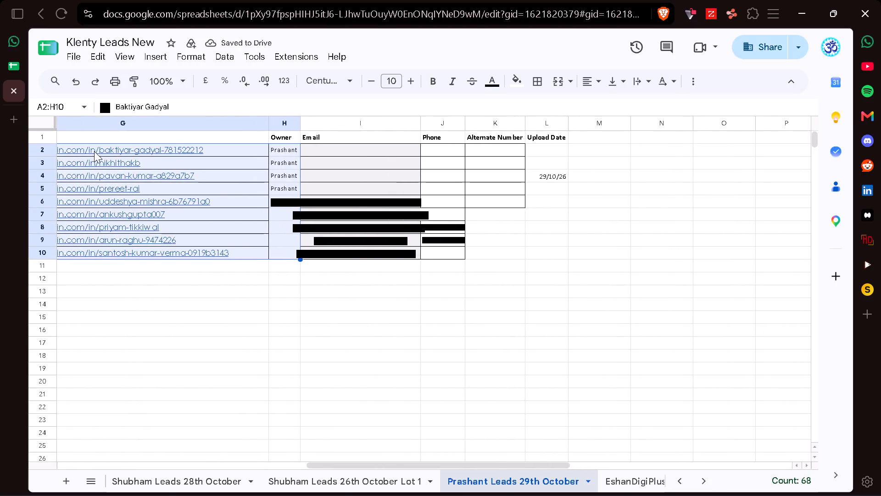
key("shift+Right")
key("shift+Right")
key("shift+Right")
key("shift+Right")
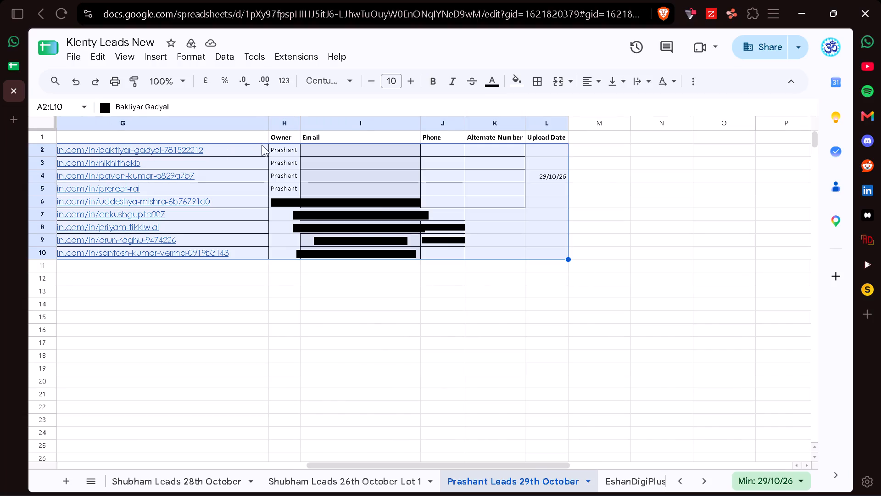
double_click(372, 82)
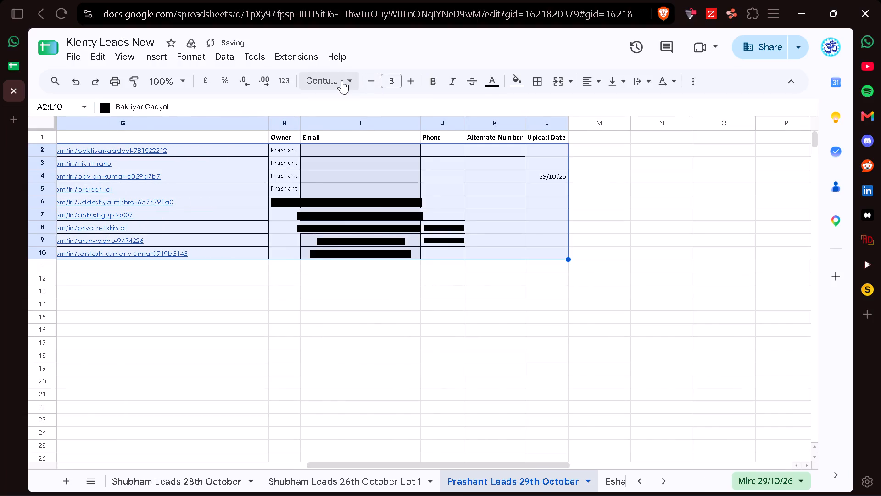
left_click_drag(342, 80, 357, 205)
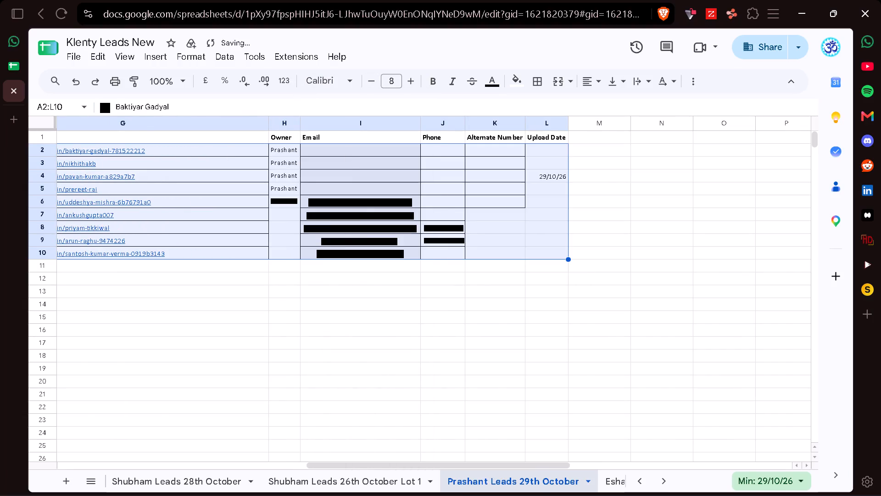
Reset the fill colour and remove all borders from the lead rows A2:L10.
left_click(520, 80)
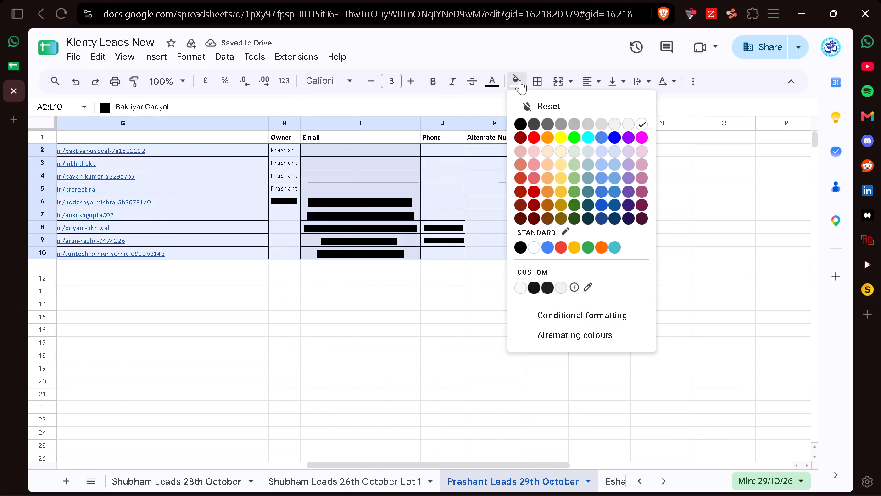
left_click(525, 97)
left_click(532, 88)
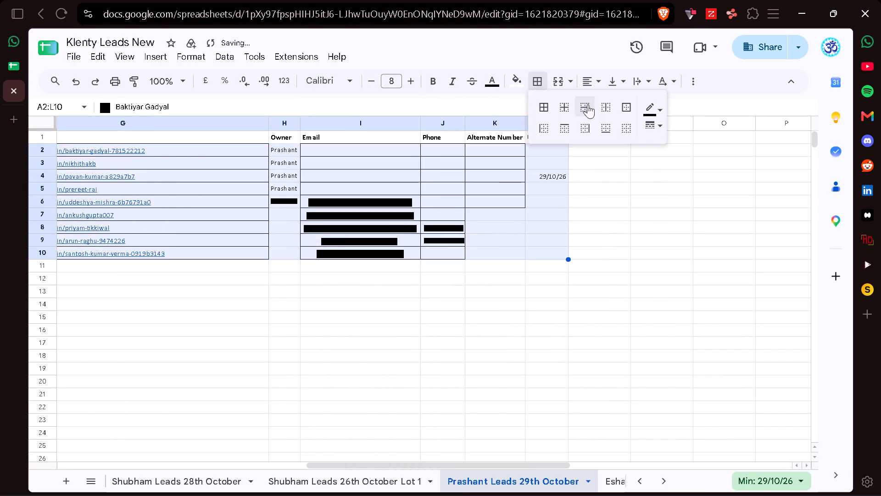
left_click(625, 120)
Align the contents of A2:L10 to the middle vertically and to the left horizontally.
left_click(615, 87)
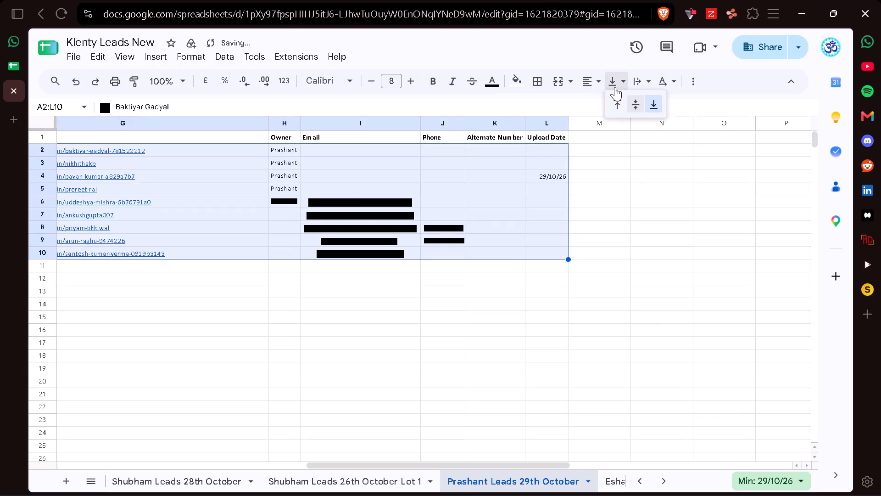
left_click(631, 101)
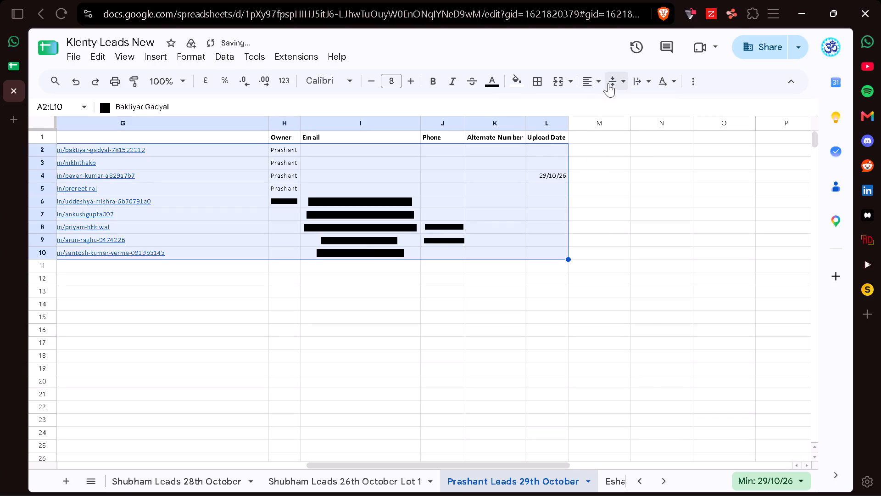
left_click(589, 80)
left_click(594, 100)
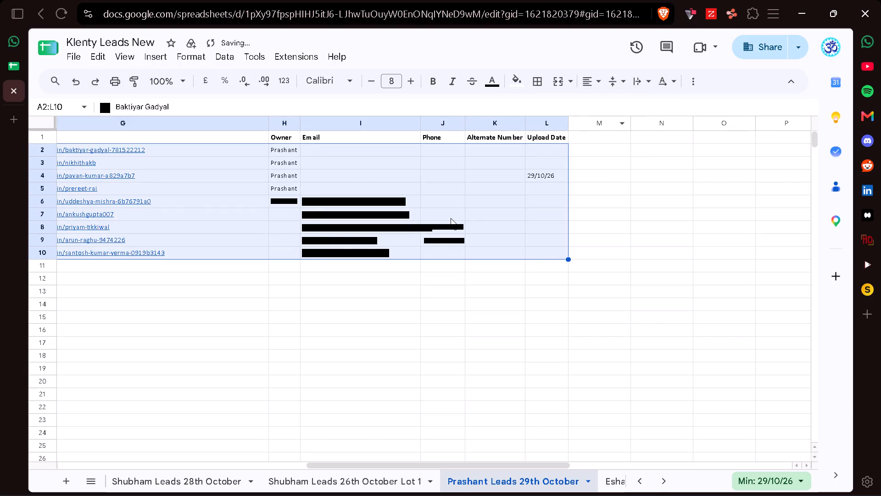
Auto-fit all column widths of the leads sheet to their contents.
scroll(451, 218, "right", 4)
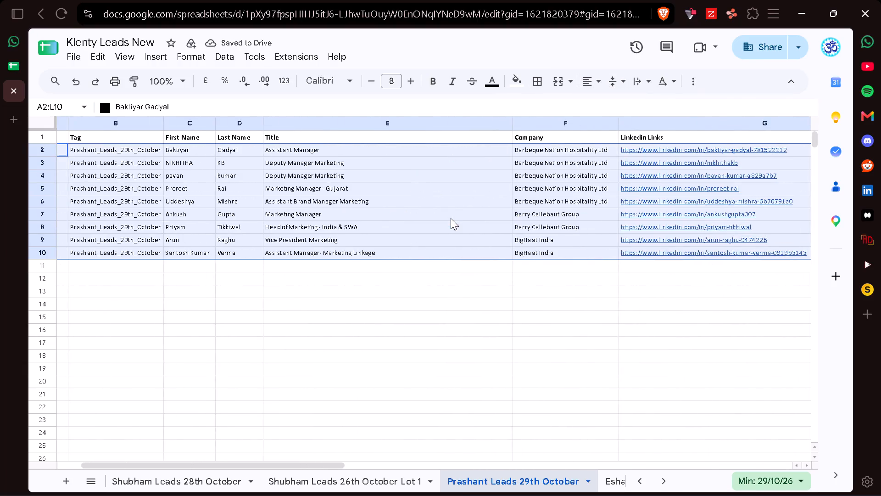
scroll(451, 218, "right", 3)
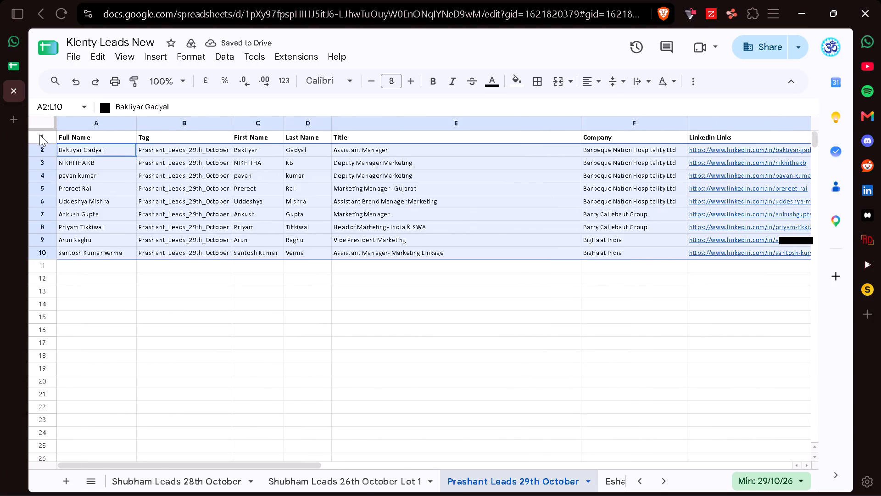
left_click(45, 124)
double_click(139, 124)
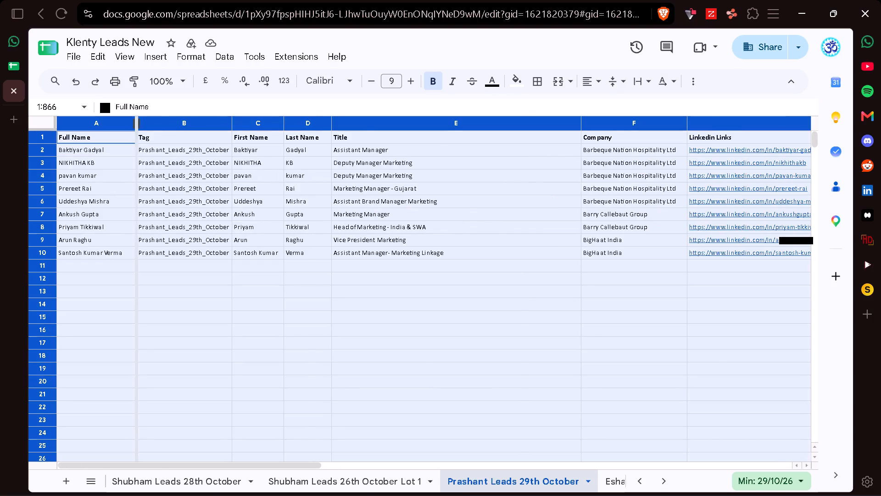
Fill the owner Prashant from H6 down through Owner cell H10.
scroll(375, 233, "left", 2)
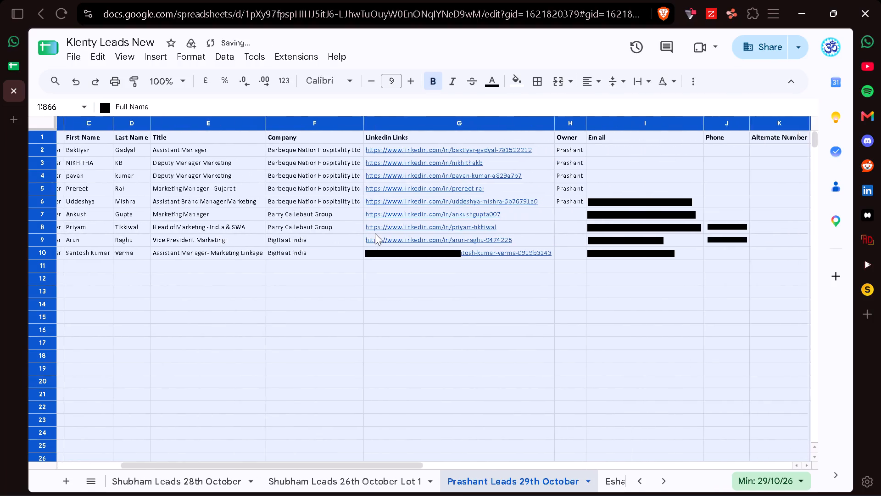
scroll(375, 233, "left", 1)
left_click(362, 202)
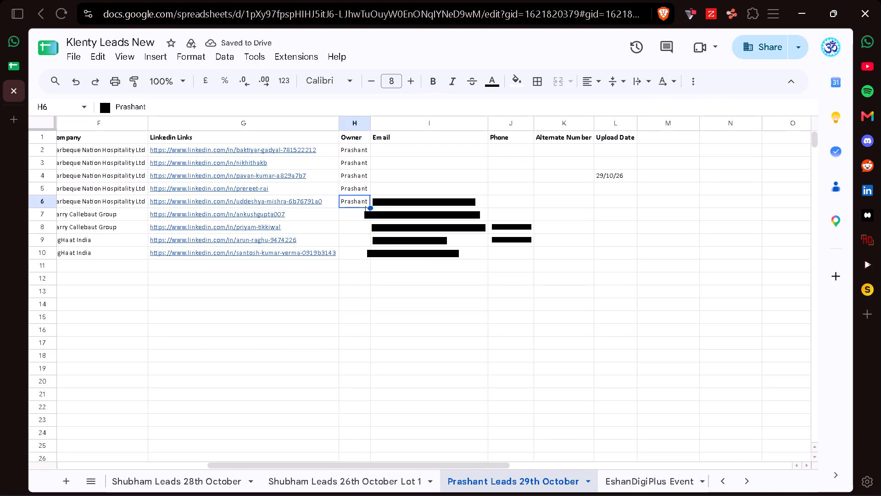
left_click_drag(368, 207, 367, 249)
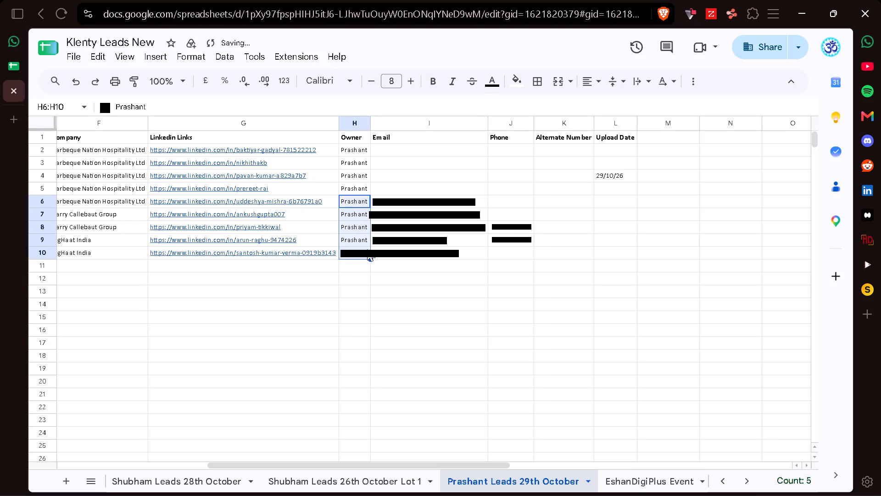
Copy the upload date 29/10/26 from L4 into all Upload Date cells L2:L10.
left_click(625, 176)
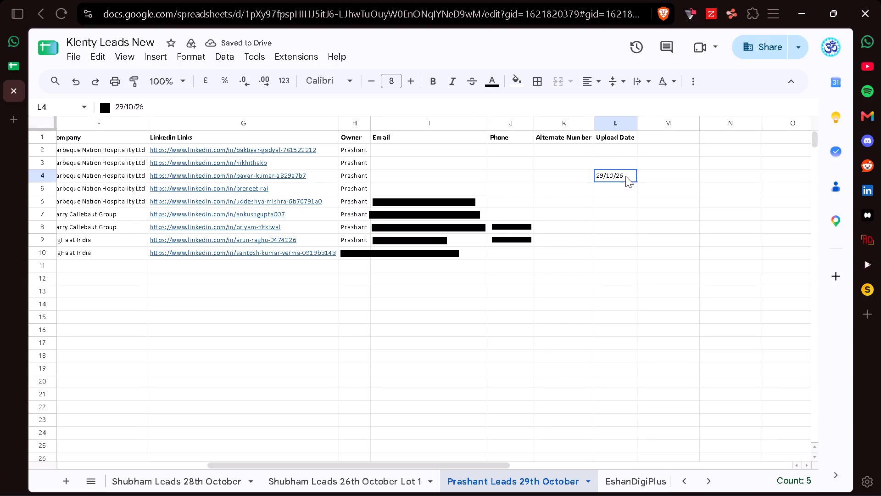
left_click_drag(637, 181, 637, 149)
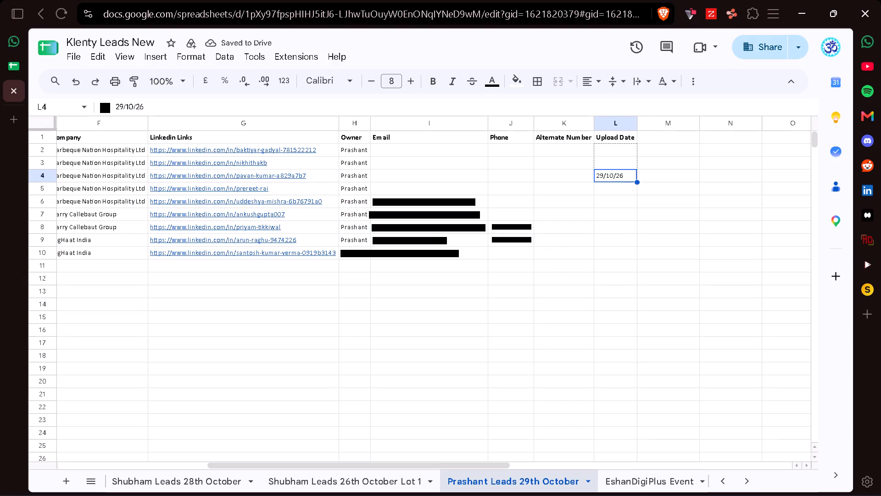
left_click_drag(637, 149, 635, 174)
key("ctrl+c")
key("Up")
key("Up")
key("shift+Down")
key("shift+Down")
key("shift+Down")
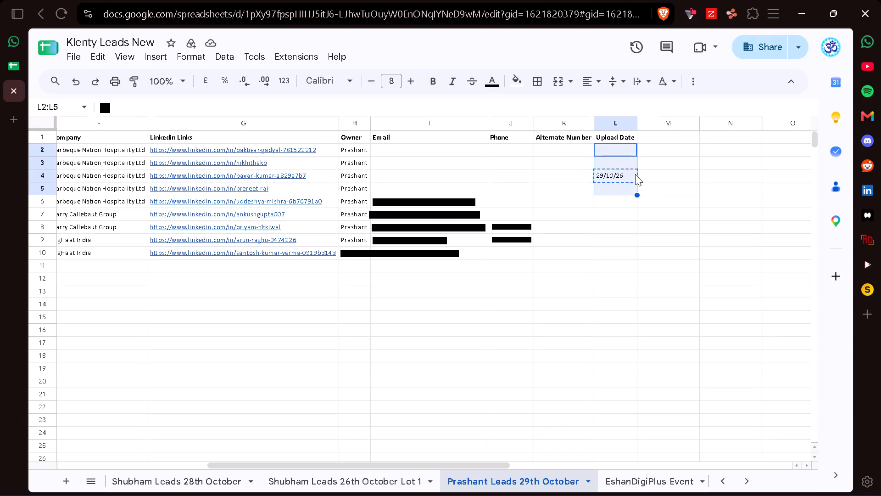
key("shift+Down")
key("shift+Down")
key("shift+Down")
key("shift+Down")
key("shift+Down")
key("ctrl+v")
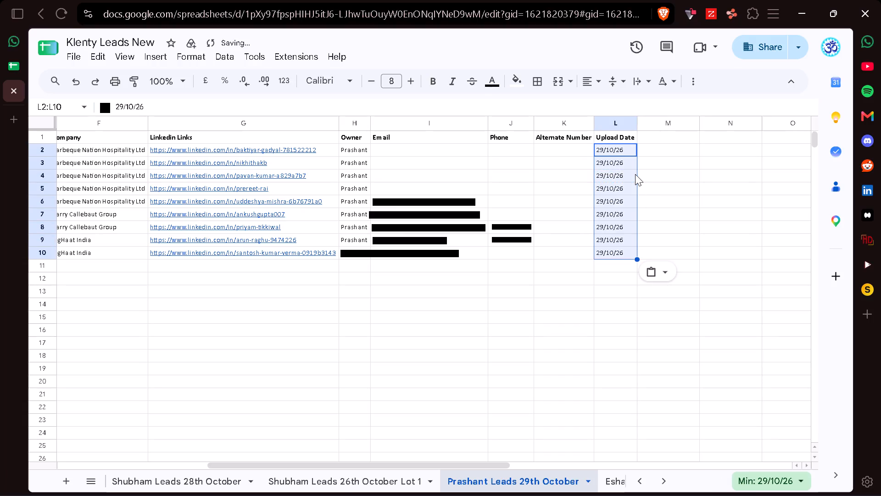
Open the LinkedIn profile linked in row 2, check the lead's experience, and reveal their contact details in the SMARTe extension.
left_click(391, 160)
key("Up")
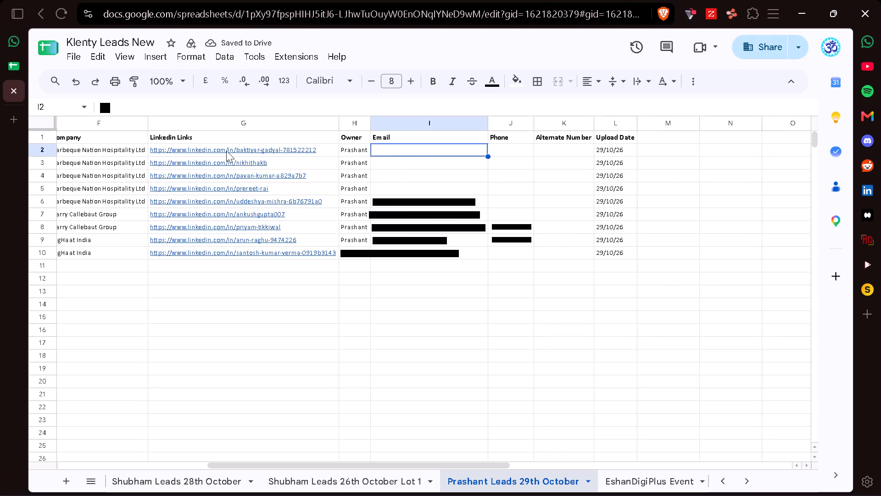
left_click(244, 169)
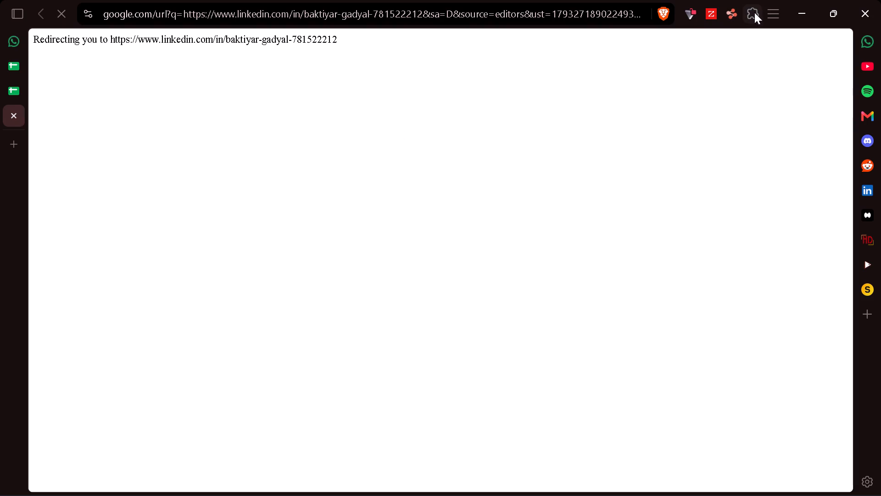
left_click(729, 16)
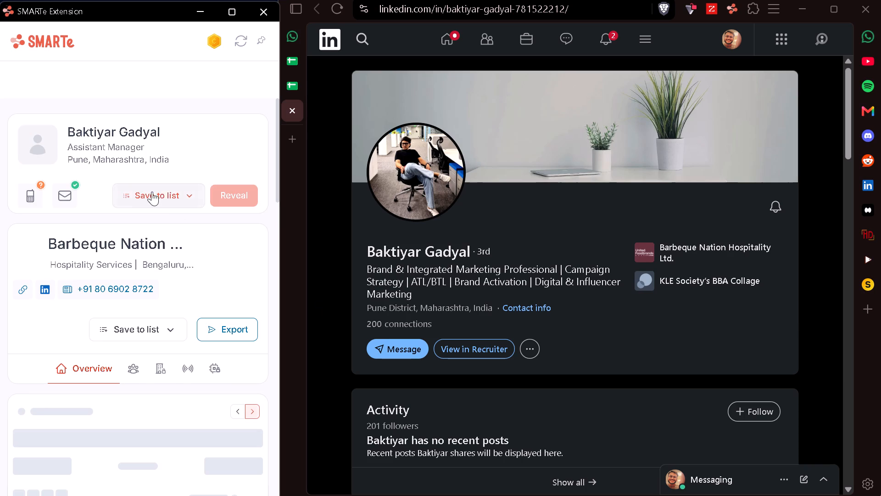
left_click(233, 197)
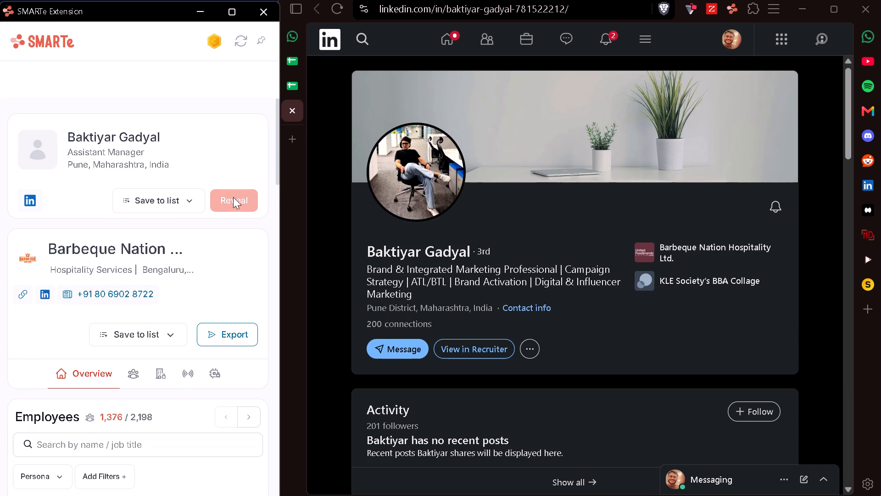
scroll(484, 346, "down", 4)
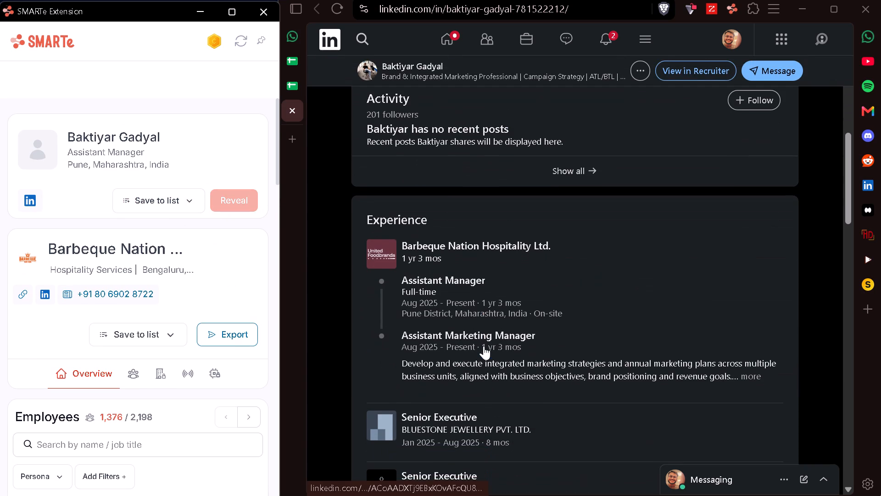
scroll(484, 346, "up", 6)
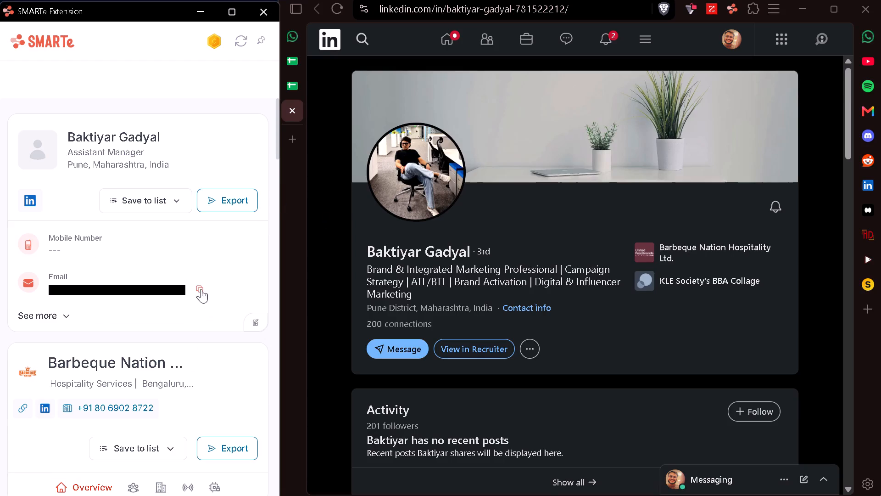
Copy the revealed email from SMARTe into Email cell I2 of the leads sheet.
left_click(201, 289)
left_click(287, 113)
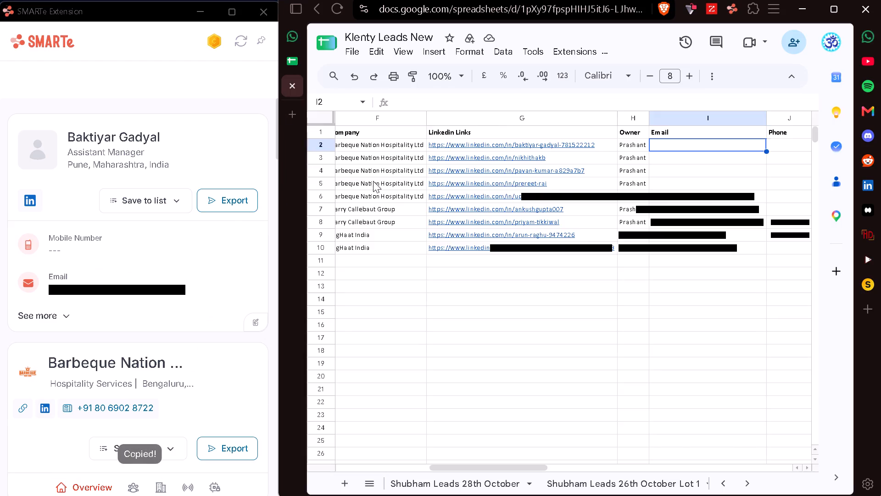
scroll(543, 182, "left", 2)
key("ctrl+v")
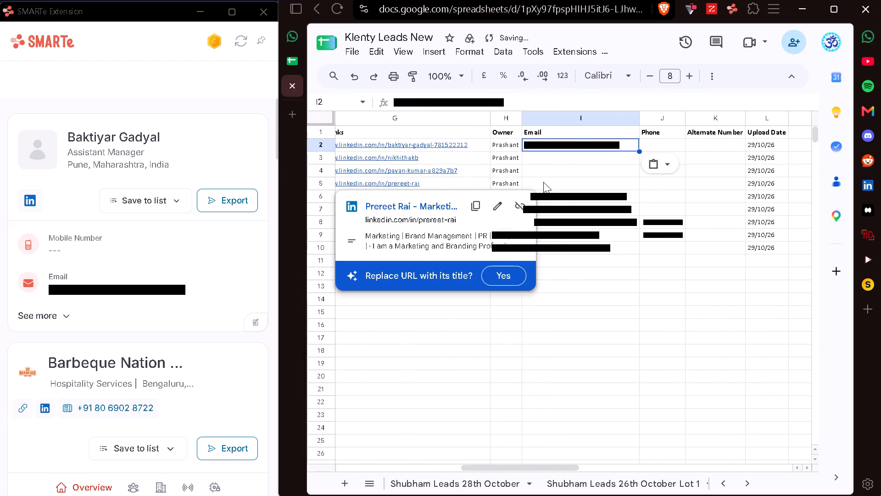
Open the LinkedIn profile linked in row 3, check the lead's experience, and reveal their contact details in SMARTe.
key("Down")
scroll(543, 182, "right", 1)
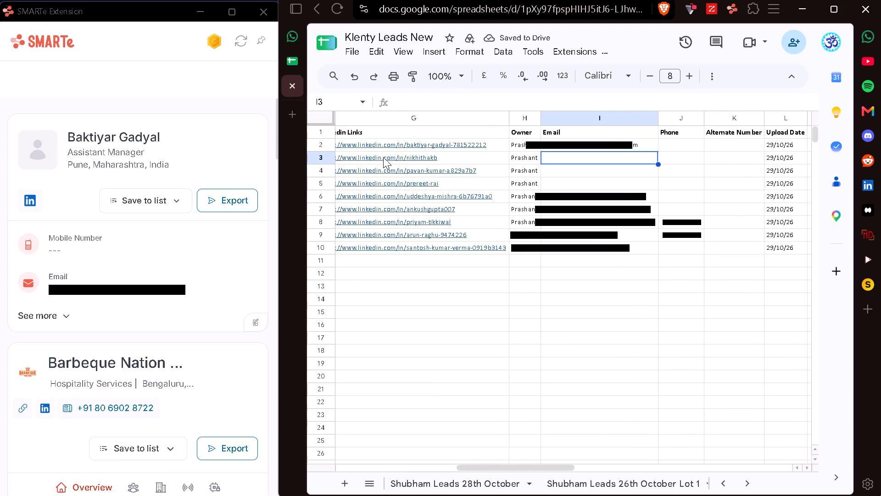
left_click(406, 180)
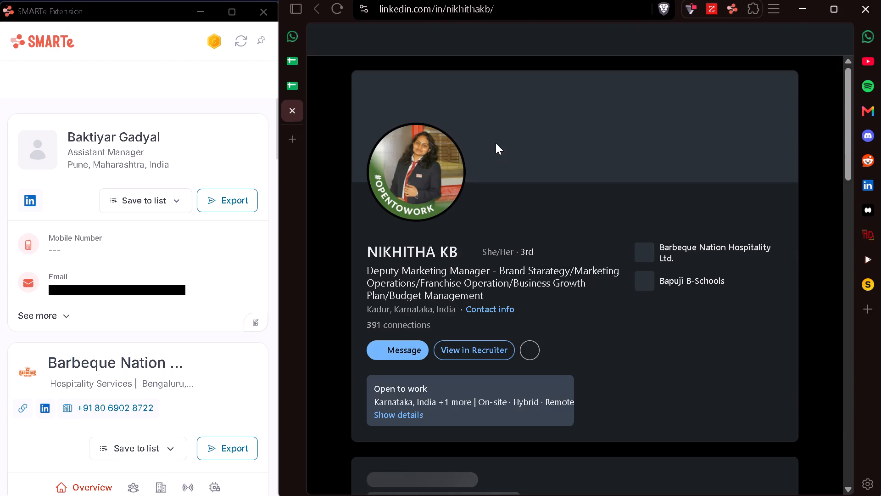
scroll(508, 307, "down", 3)
scroll(478, 334, "down", 1)
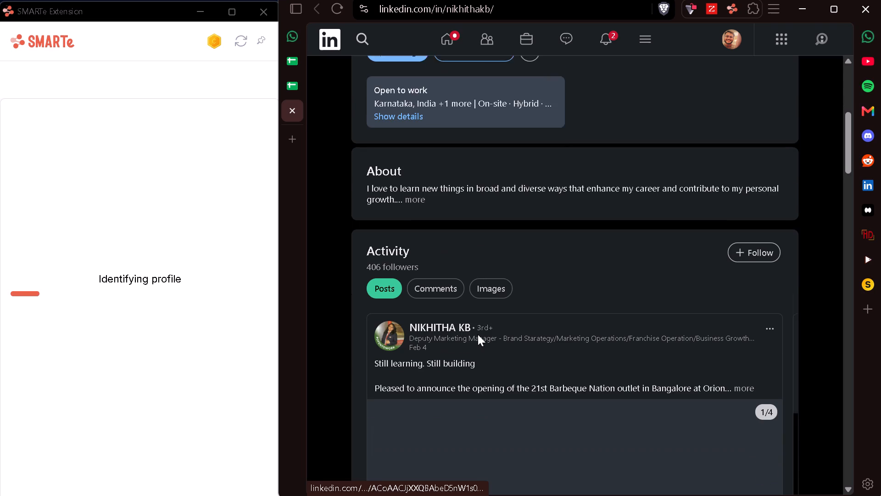
scroll(478, 334, "down", 7)
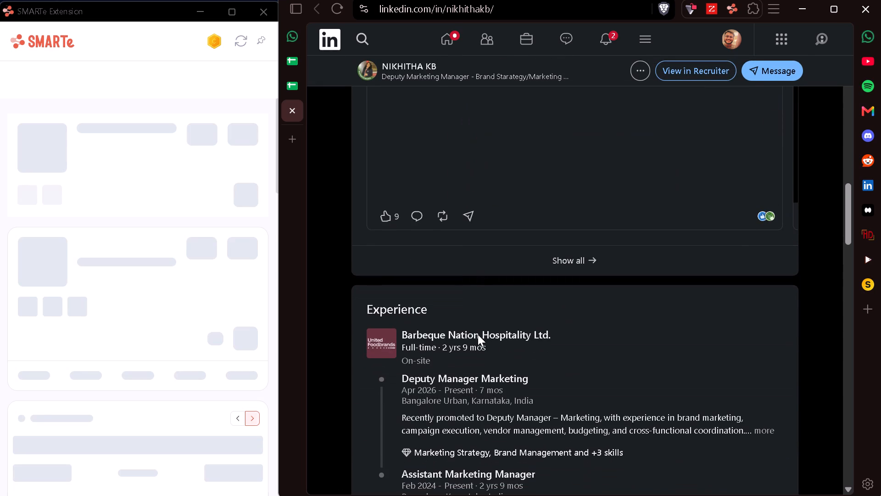
scroll(478, 334, "up", 11)
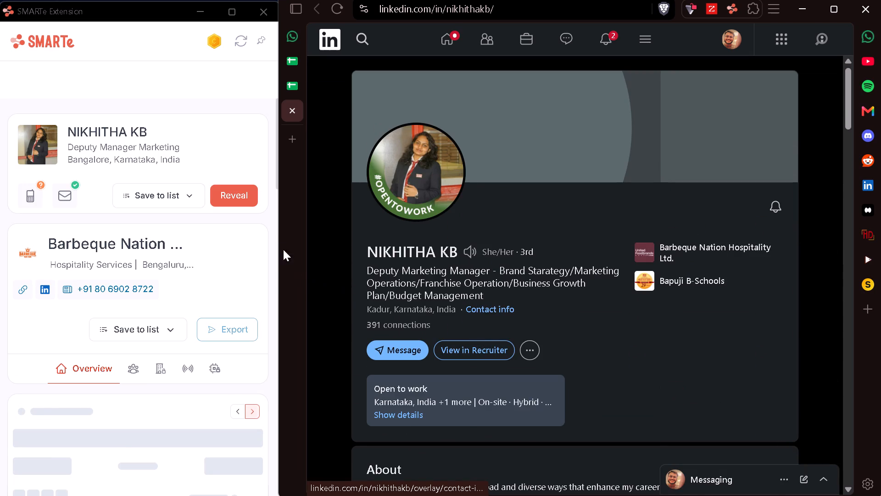
left_click(236, 198)
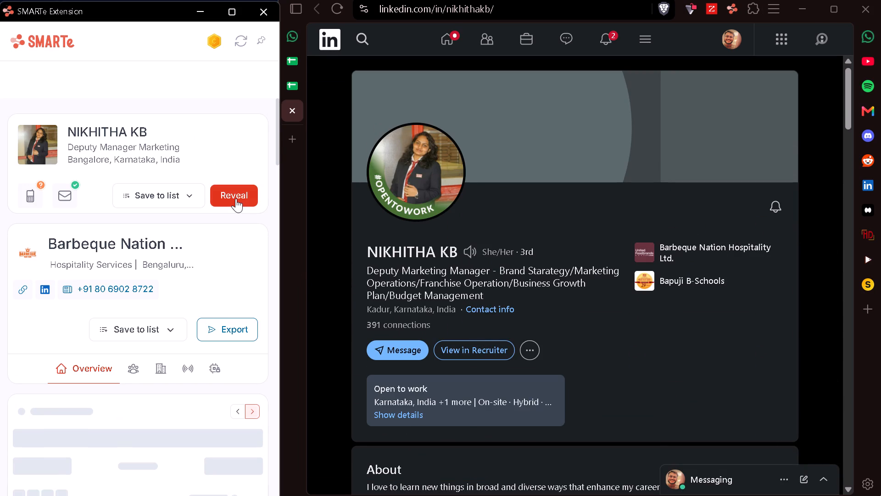
left_click(236, 198)
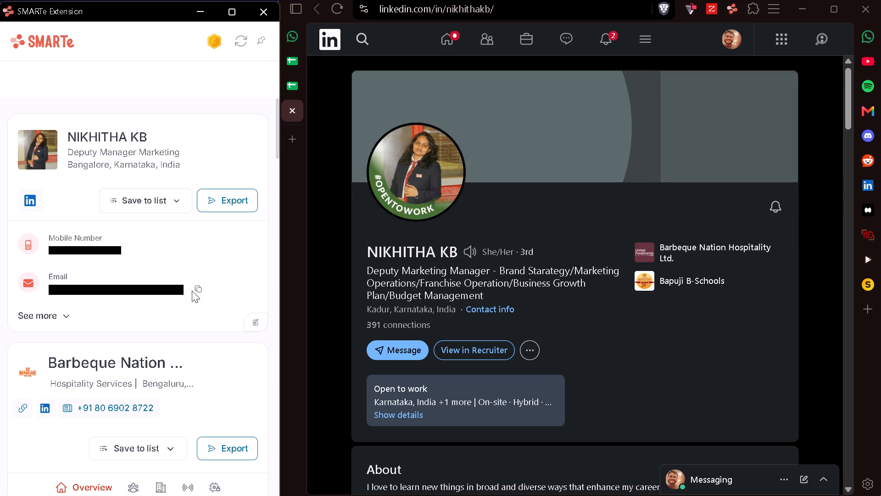
Copy the row 3 lead's revealed email from SMARTe into Email cell I3.
left_click(199, 292)
left_click(291, 90)
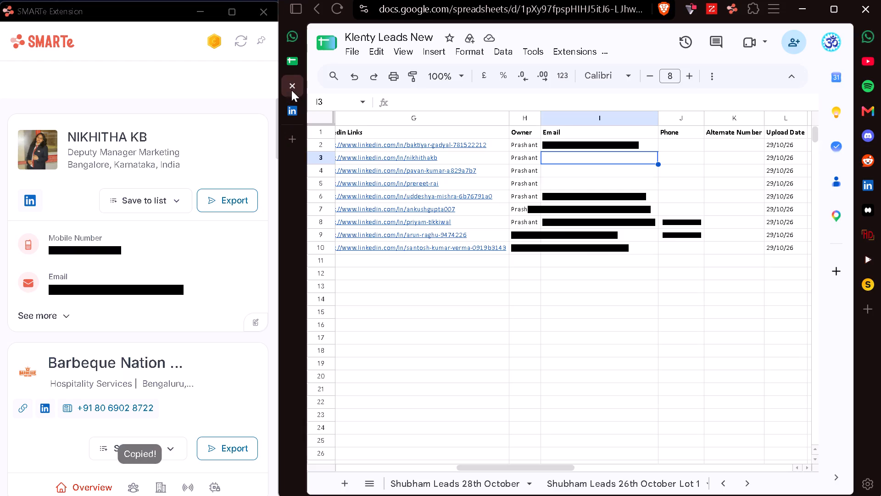
key("ctrl+v")
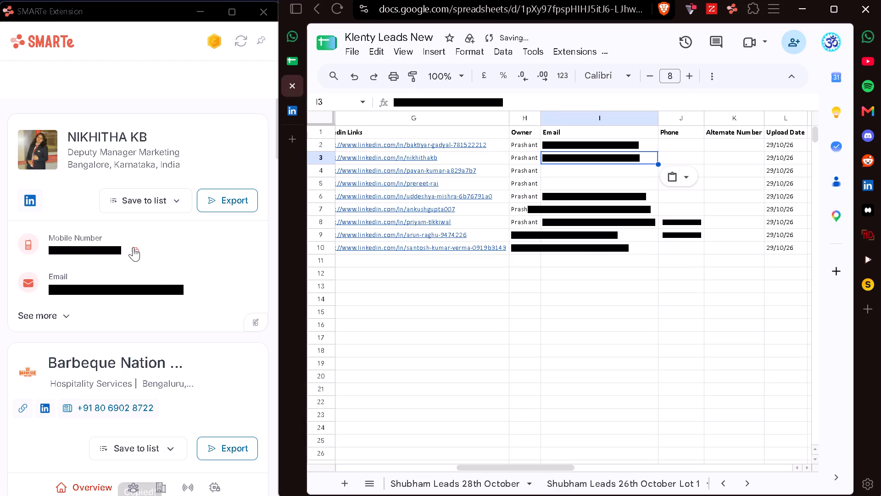
Copy the row 3 lead's revealed mobile number into Phone cell J3 and delete the extra characters so only the plain number remains.
left_click(133, 247)
left_click(679, 159)
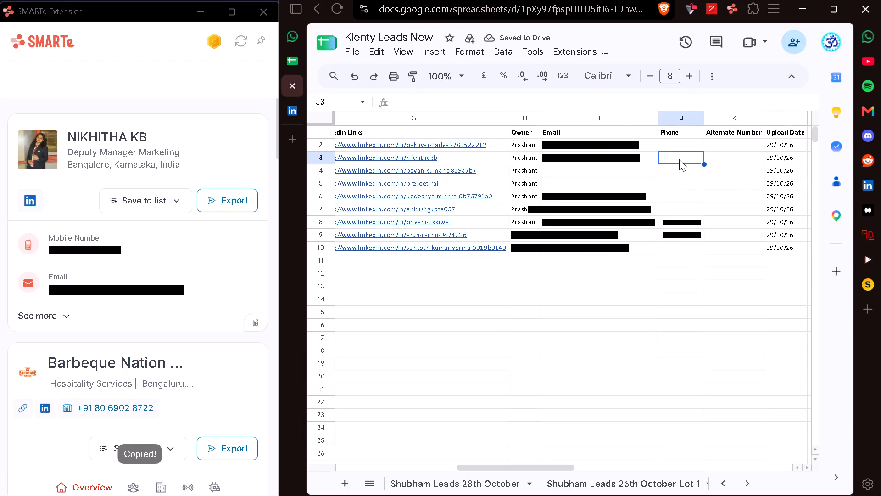
key("ctrl+v")
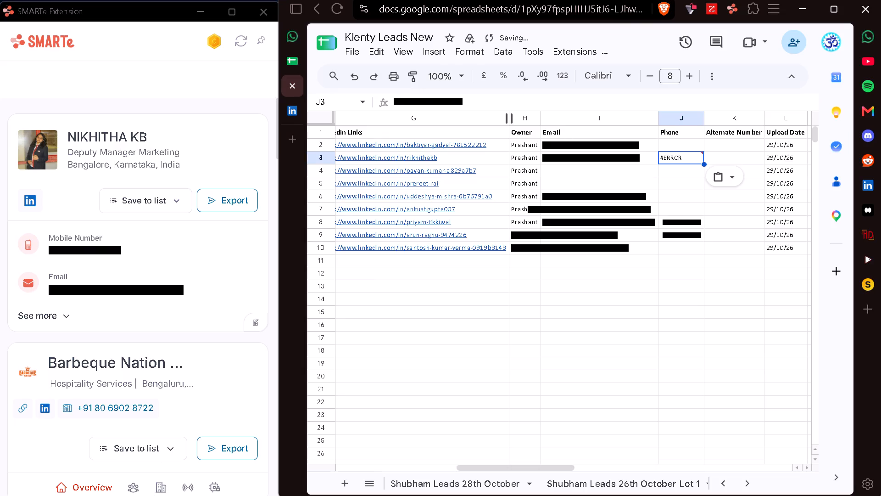
left_click(413, 97)
key("BackSpace")
key("BackSpace")
key("BackSpace")
key("BackSpace")
key("BackSpace")
key("BackSpace")
key("BackSpace")
key("BackSpace")
key("BackSpace")
key("BackSpace")
key("BackSpace")
key("BackSpace")
key("BackSpace")
key("BackSpace")
left_click(560, 169)
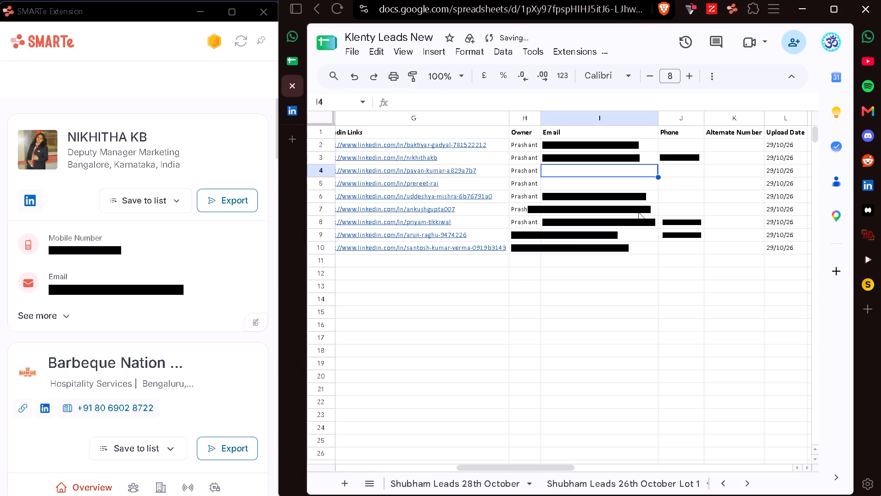
Remove the extra leading characters from the phone numbers in cells J8 and J9.
left_click(684, 223)
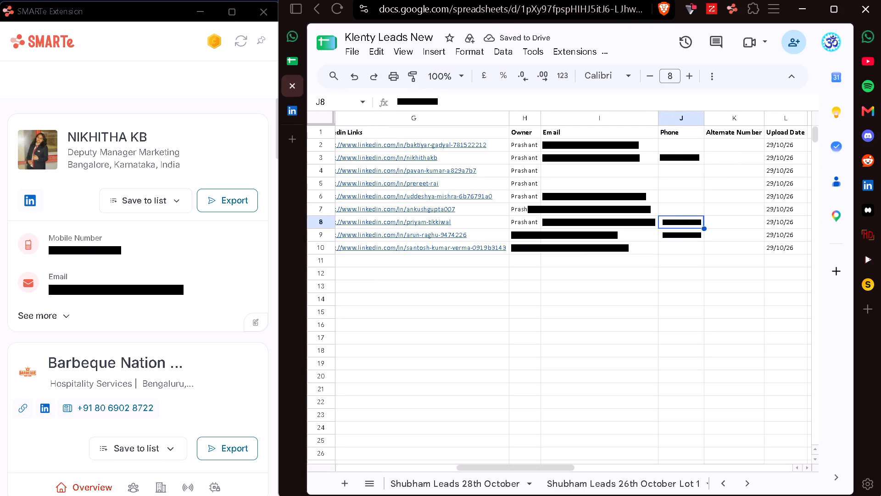
left_click(397, 100)
key("BackSpace")
key("BackSpace")
key("BackSpace")
key("BackSpace")
key("BackSpace")
key("Return")
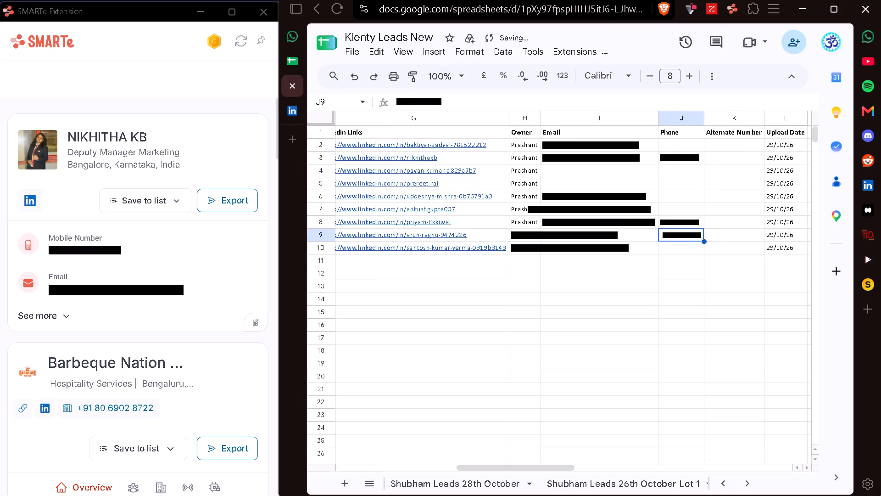
left_click(397, 99)
key("BackSpace")
key("BackSpace")
key("BackSpace")
key("BackSpace")
key("BackSpace")
key("Return")
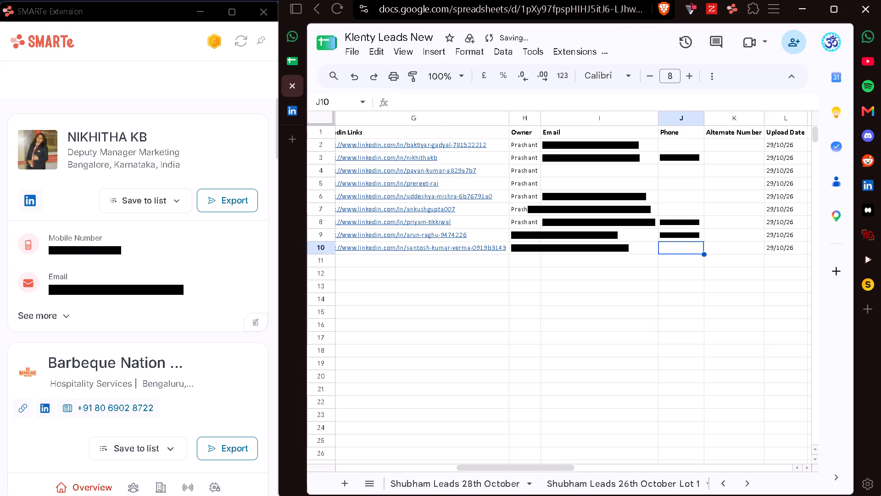
Open the LinkedIn profile linked in row 4, check the lead's experience, and send them a connection invitation.
left_click(563, 169)
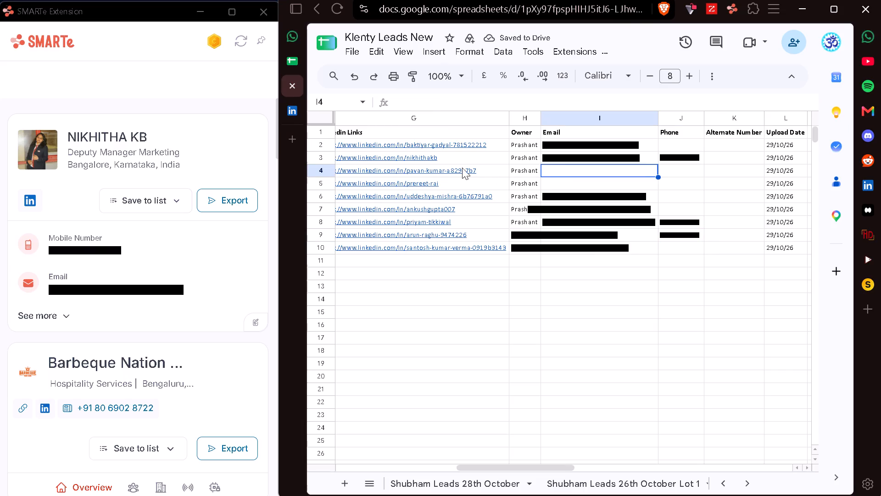
left_click(421, 186)
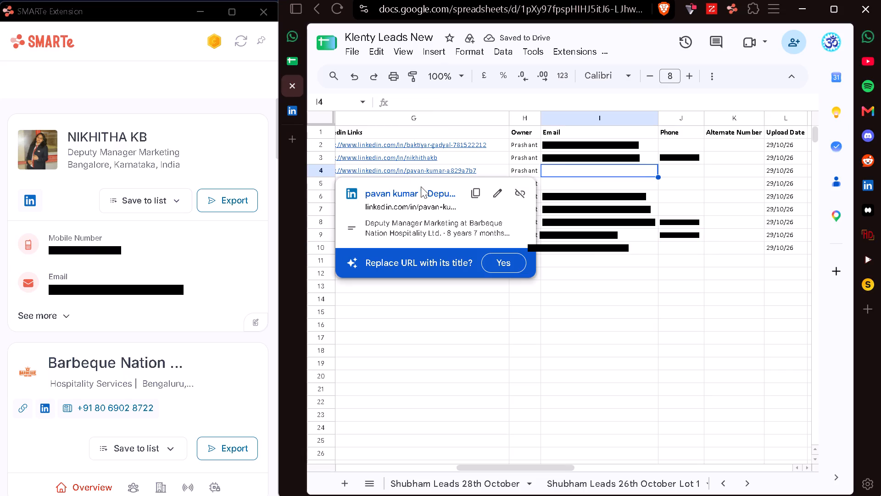
left_click(424, 192)
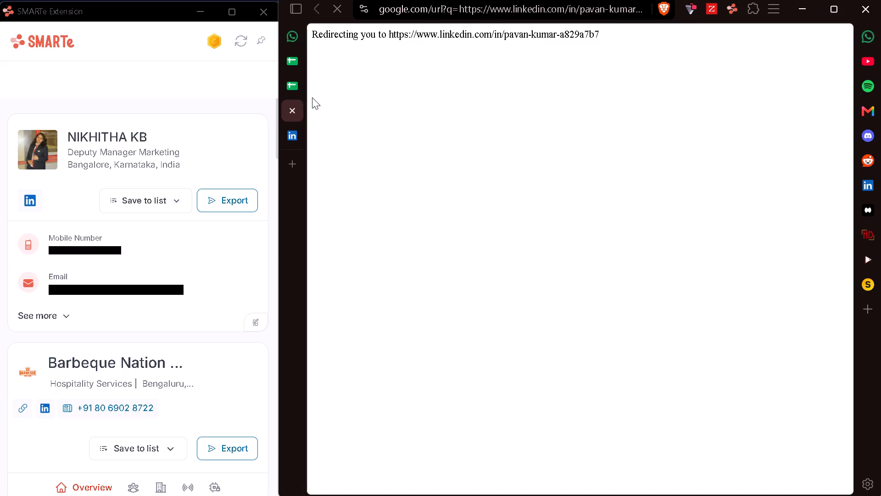
double_click(291, 137)
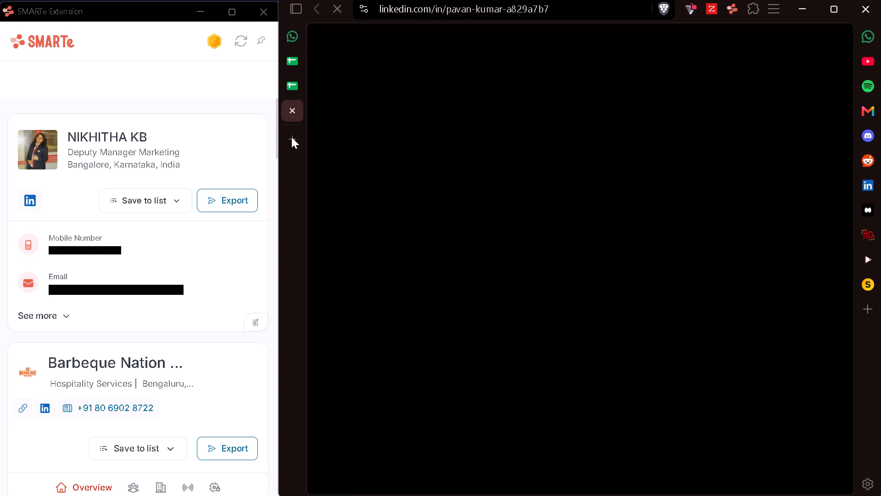
scroll(522, 341, "down", 1)
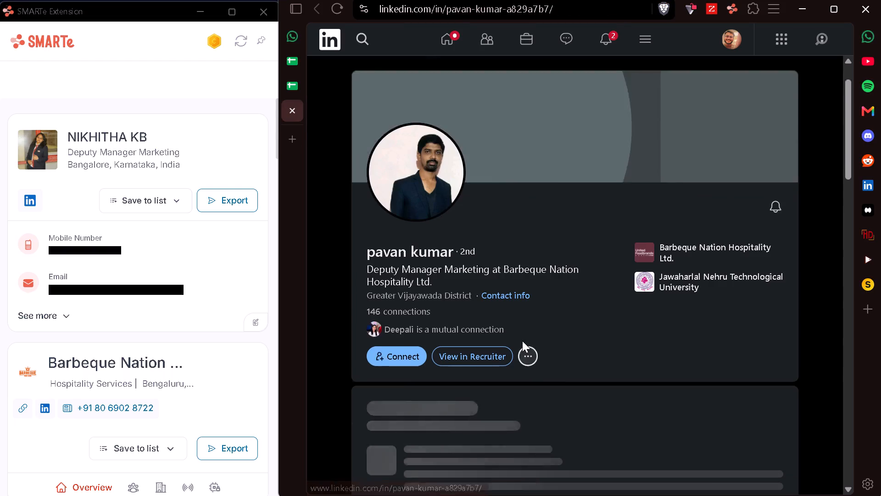
scroll(522, 341, "down", 4)
scroll(522, 341, "up", 2)
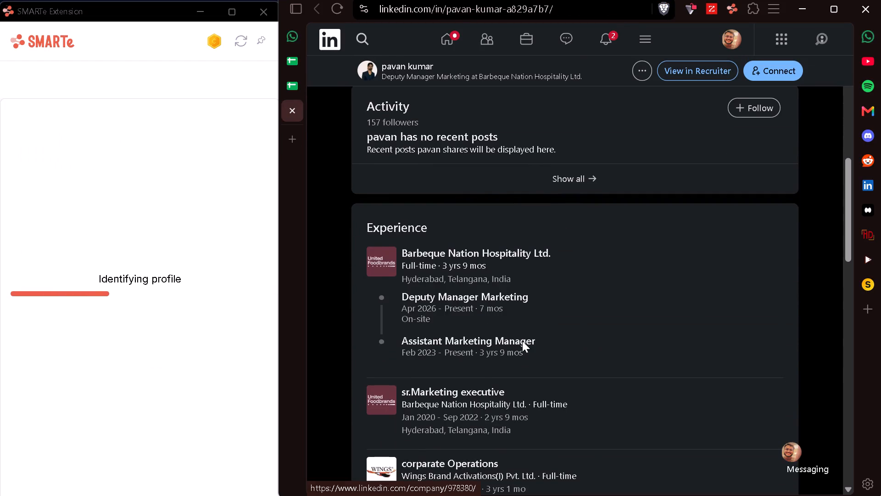
scroll(522, 341, "up", 7)
left_click(401, 357)
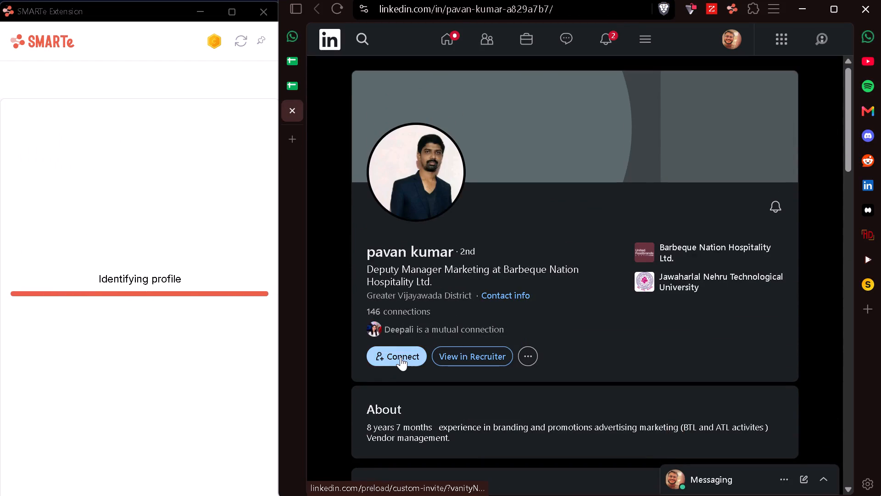
left_click(691, 171)
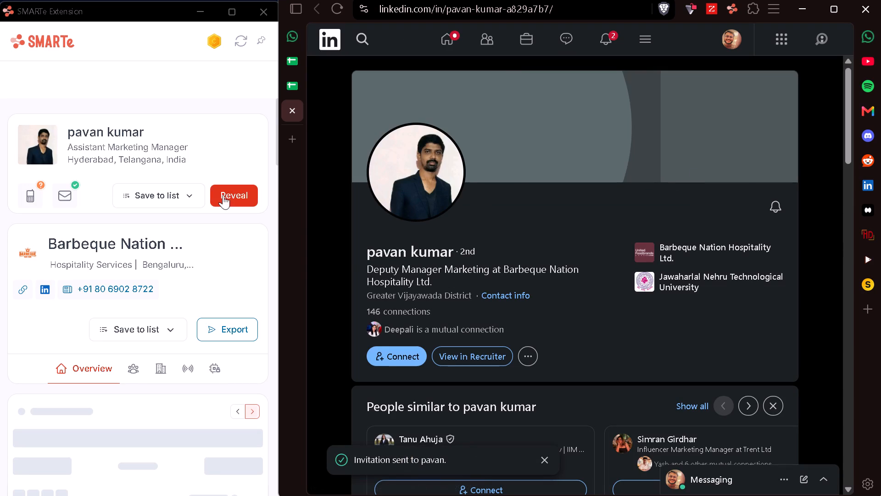
Reveal the row 4 lead's contact details in SMARTe and copy the email into Email cell I4.
left_click(223, 195)
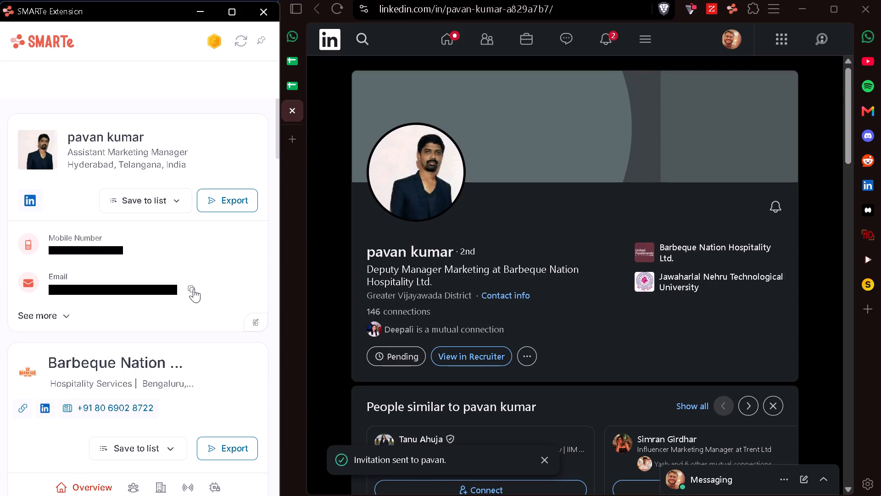
left_click(194, 288)
left_click(288, 88)
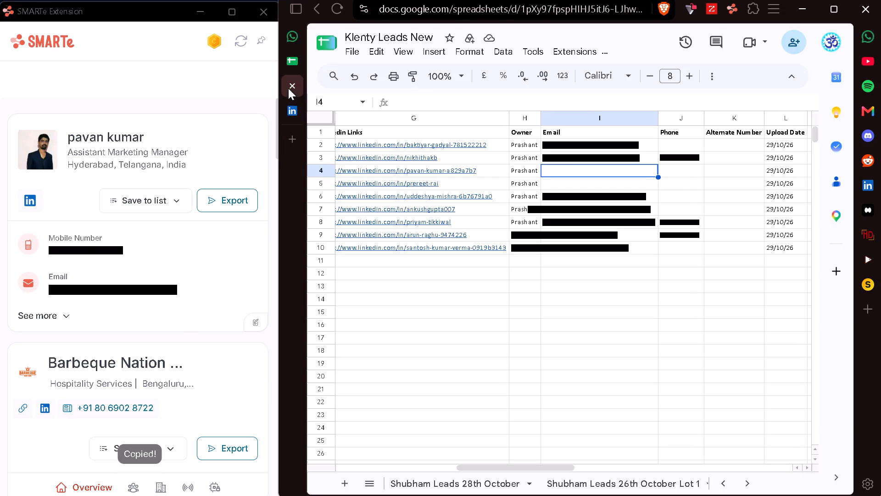
key("ctrl+v")
Copy the row 4 lead's revealed mobile number into Phone cell J4 and delete the extra leading characters.
left_click(134, 247)
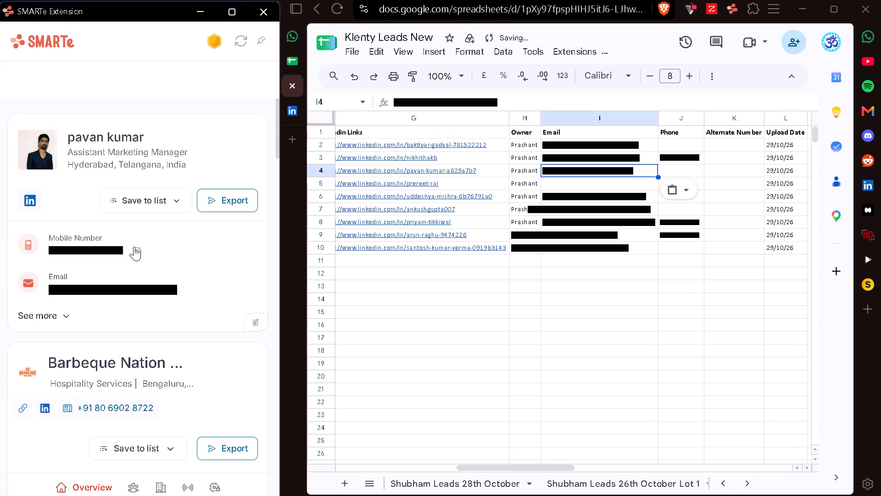
left_click(676, 171)
key("ctrl+v")
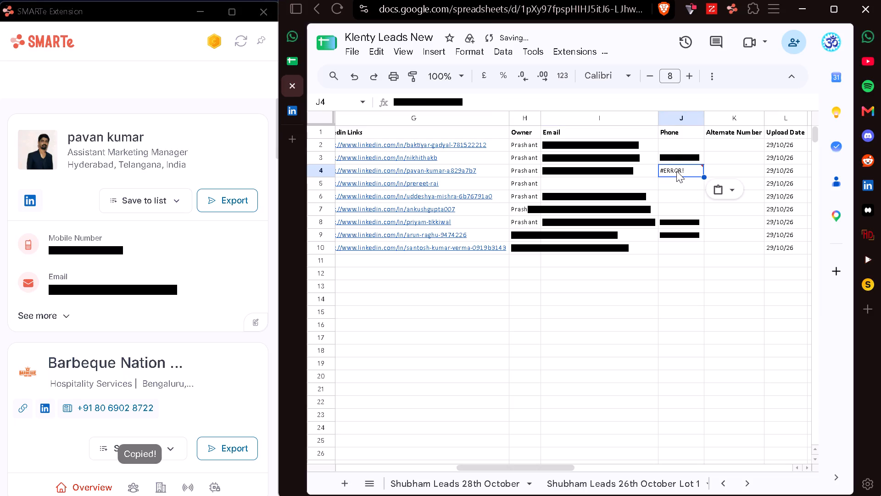
left_click(410, 101)
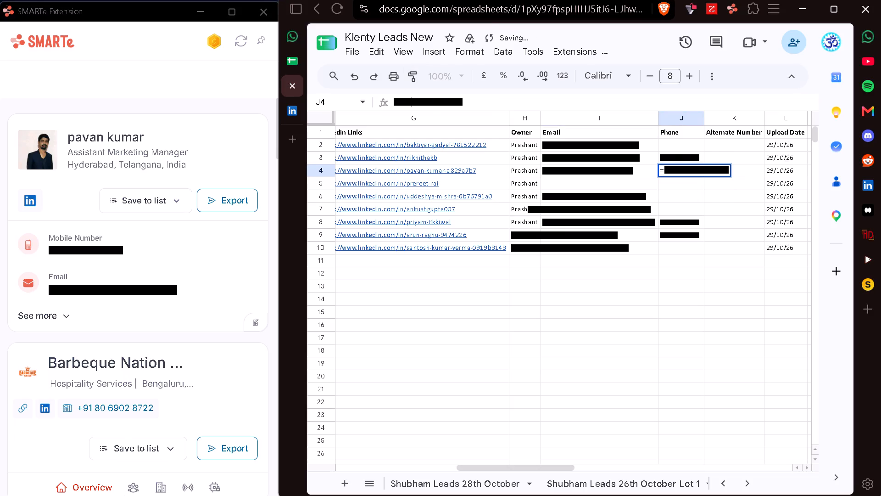
key("BackSpace")
key("BackSpace")
key("BackSpace")
key("BackSpace")
key("BackSpace")
key("BackSpace")
key("BackSpace")
key("BackSpace")
key("BackSpace")
key("BackSpace")
key("BackSpace")
key("BackSpace")
key("BackSpace")
key("BackSpace")
key("BackSpace")
left_click(579, 184)
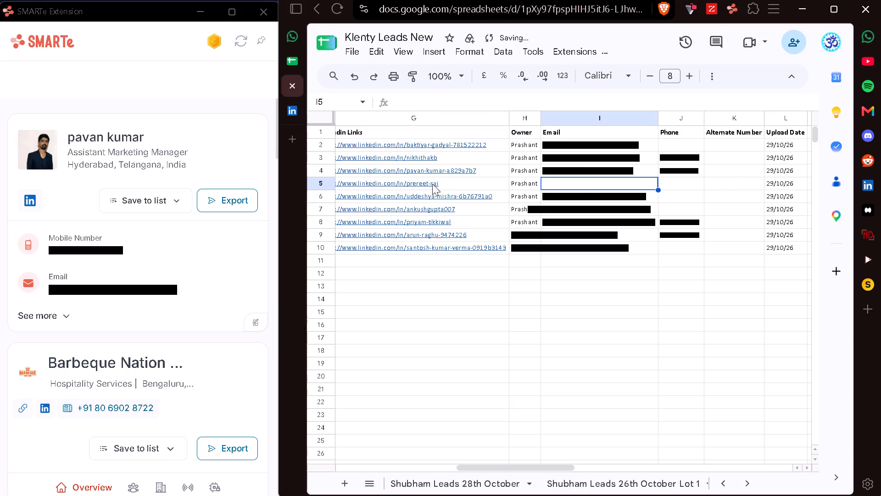
Open the LinkedIn profile linked in row 5, load it in SMARTe, and check the lead's experience.
left_click(419, 205)
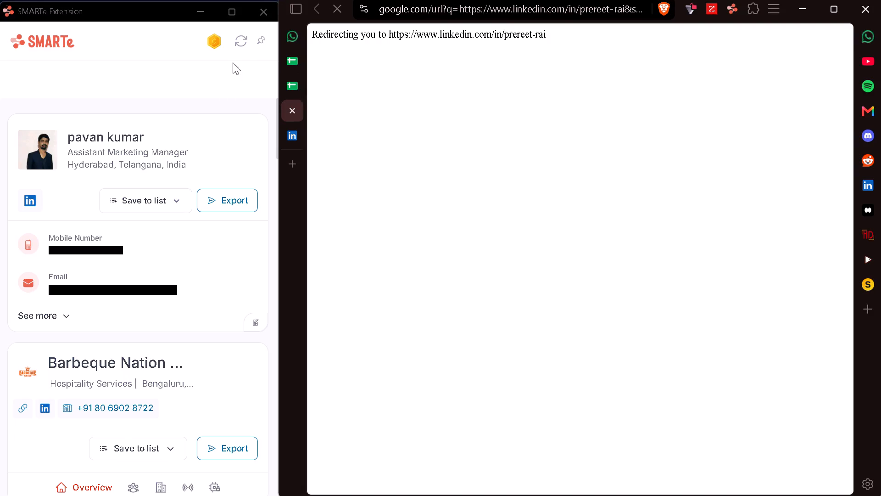
double_click(291, 136)
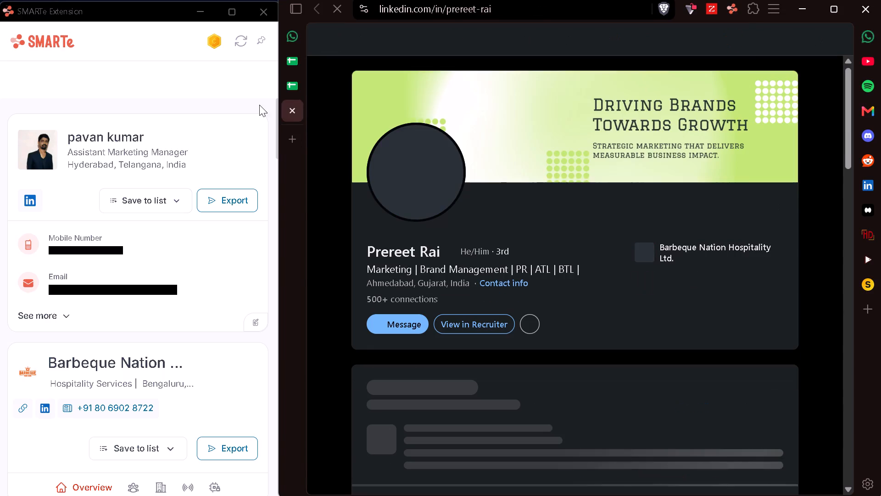
left_click(239, 44)
scroll(467, 258, "down", 3)
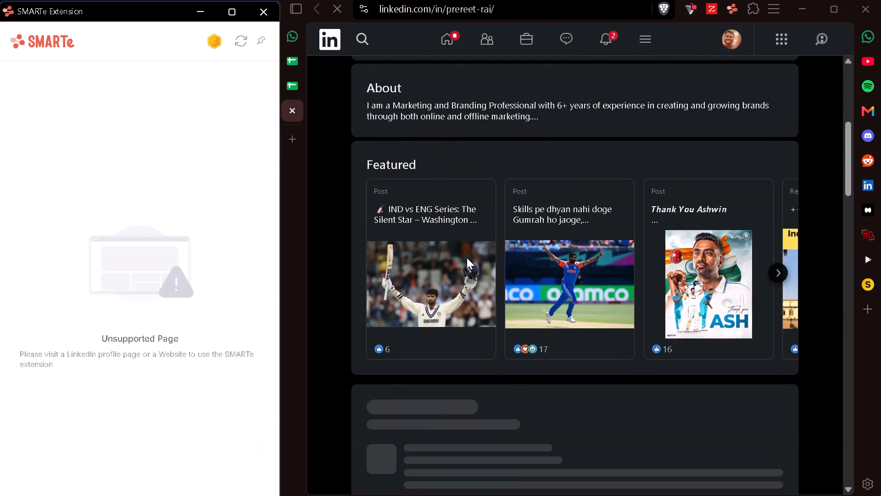
scroll(467, 258, "down", 6)
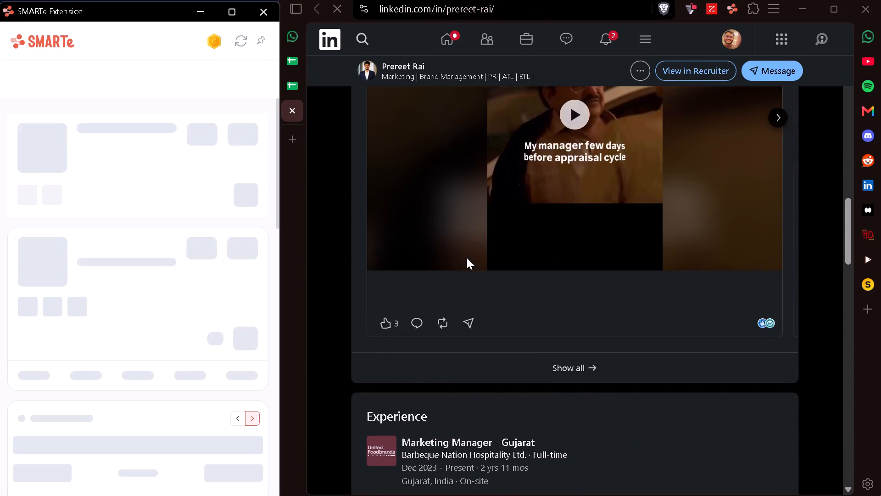
scroll(467, 258, "down", 2)
scroll(467, 258, "up", 10)
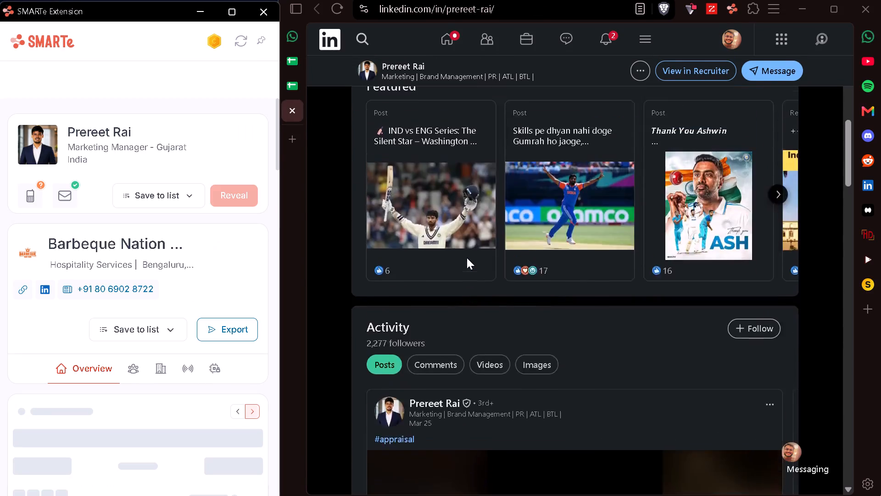
scroll(467, 258, "up", 3)
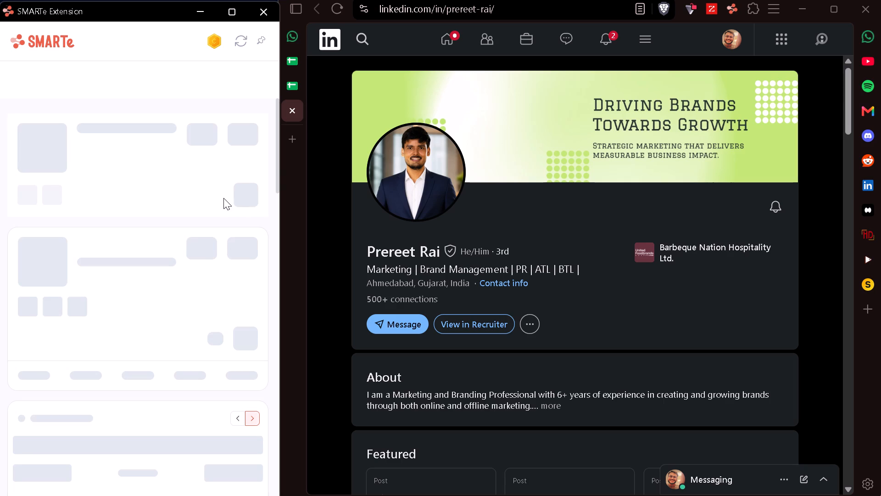
Reveal the row 5 lead's contact details in SMARTe and copy the email into Email cell I5.
left_click(238, 197)
left_click(238, 197)
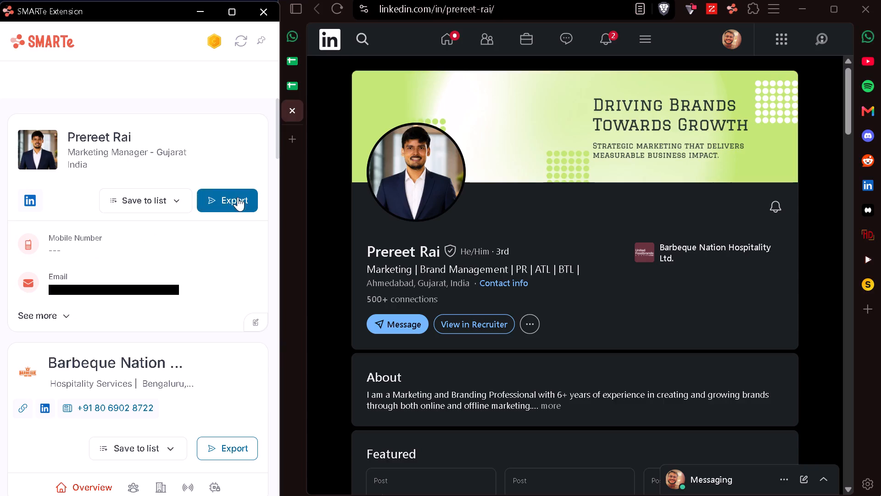
left_click(192, 287)
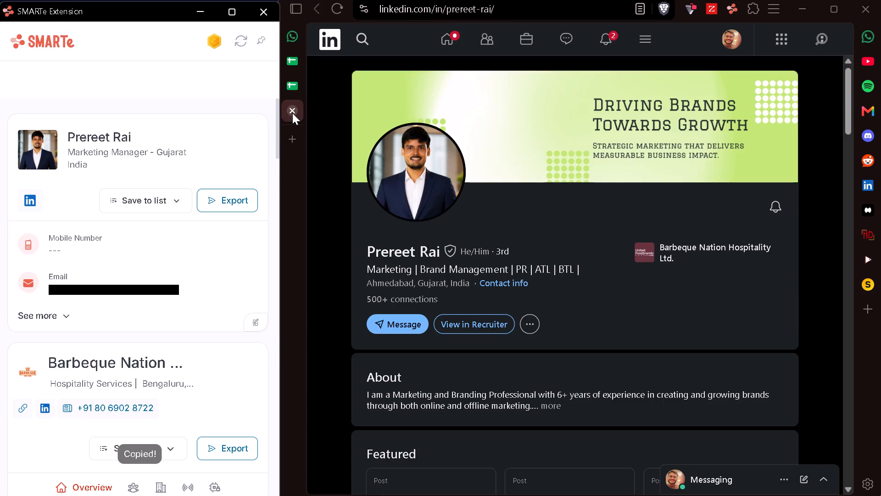
left_click(293, 112)
key("ctrl+v")
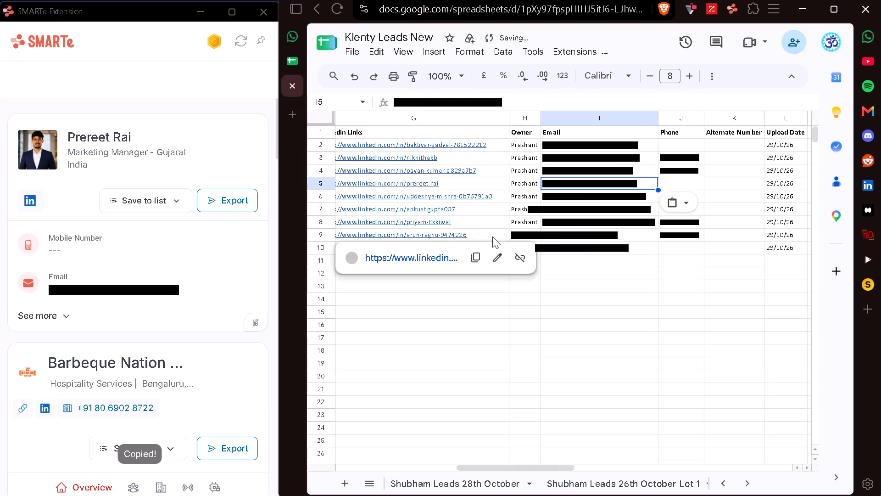
Open the row 6 lead's LinkedIn profile, check the experience, and reveal the contact details in SMARTe to look for a phone number.
key("Down")
key("Right")
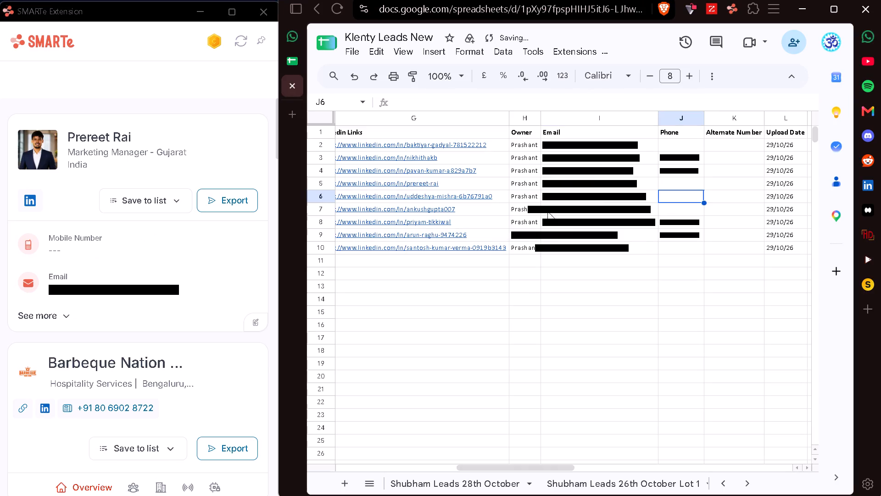
left_click(424, 224)
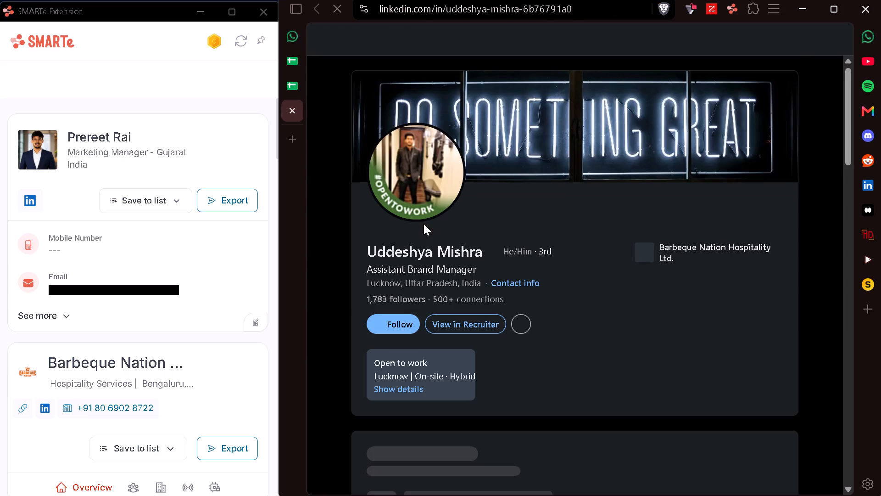
left_click(241, 48)
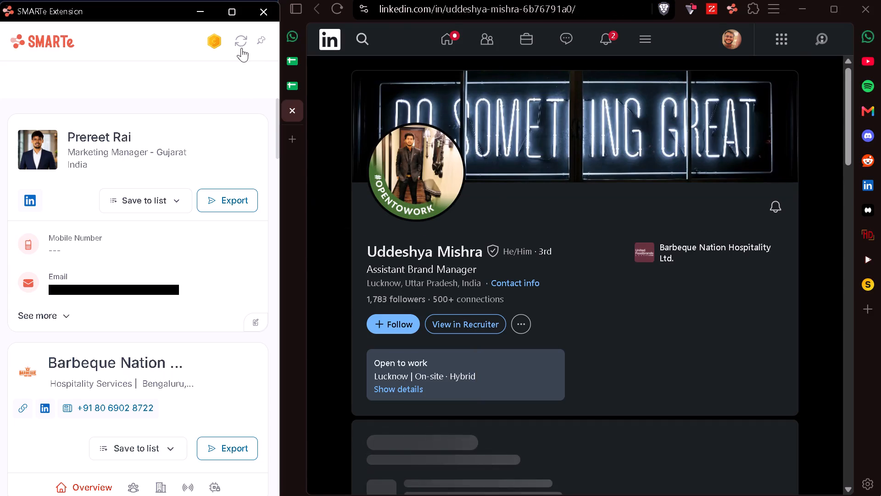
scroll(383, 247, "down", 7)
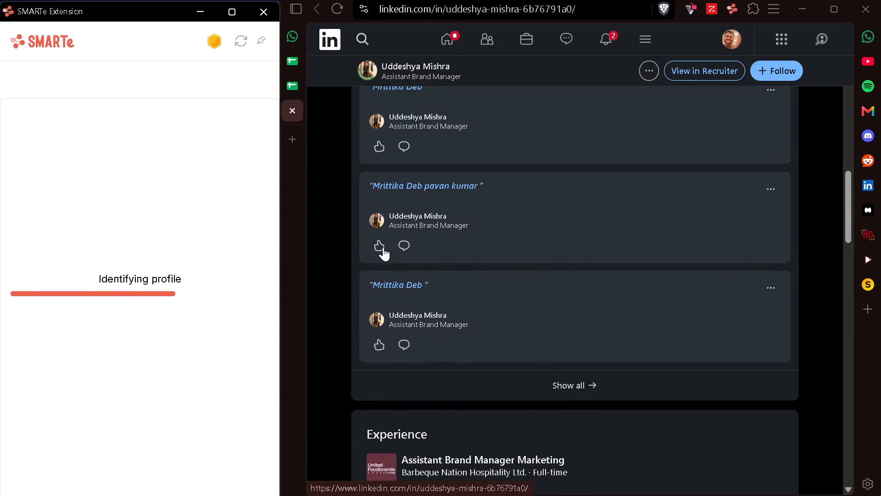
scroll(383, 247, "down", 1)
scroll(383, 247, "up", 10)
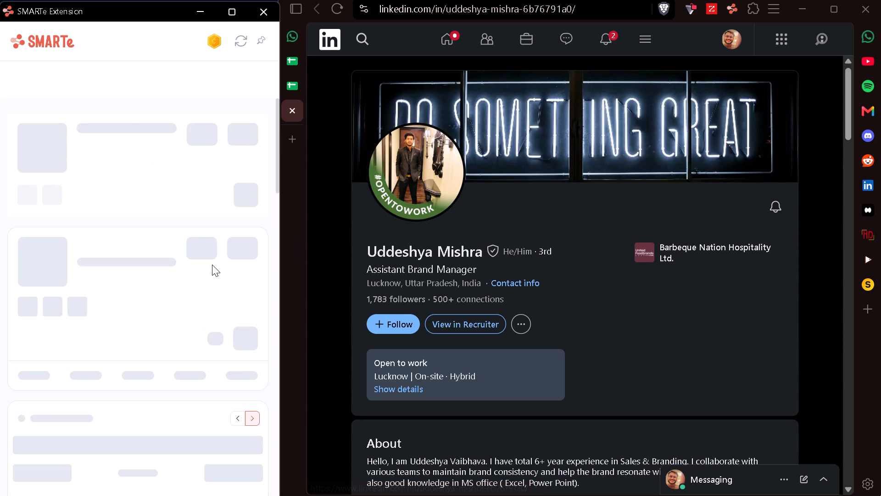
left_click(231, 193)
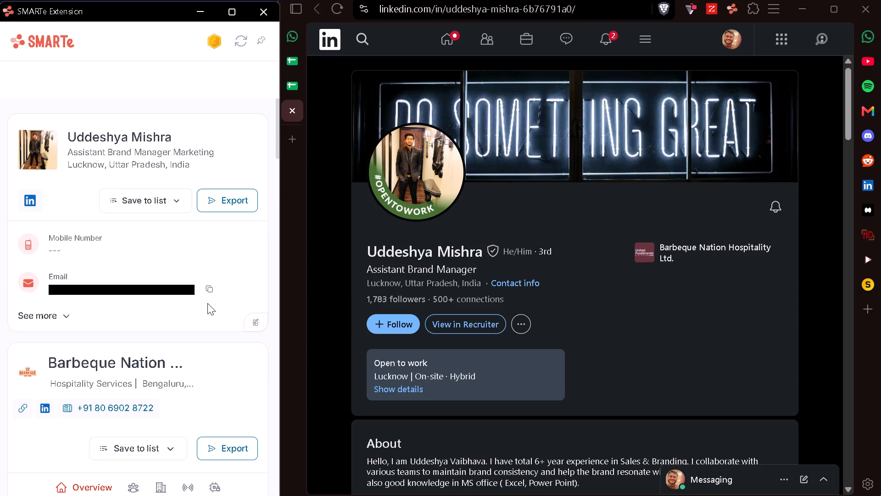
left_click(210, 290)
left_click(294, 106)
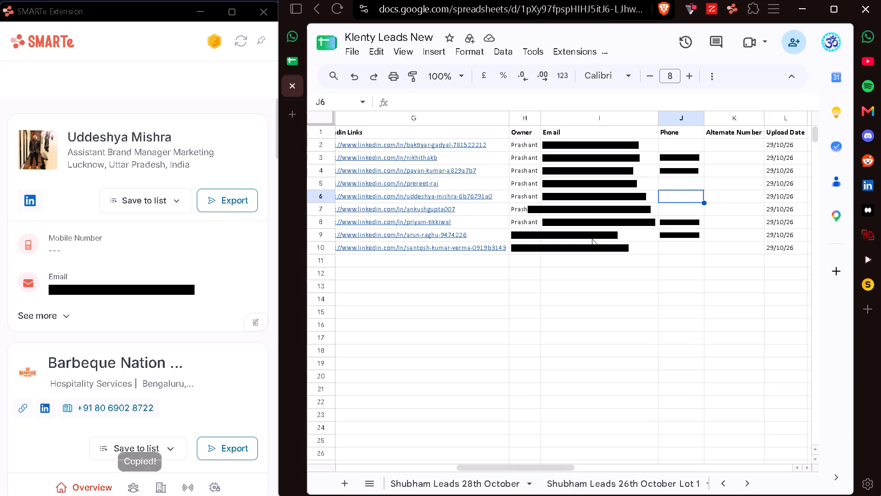
Open the row 7 lead's LinkedIn profile, check the experience, and reveal the contact details in SMARTe to look for a phone number.
key("Down")
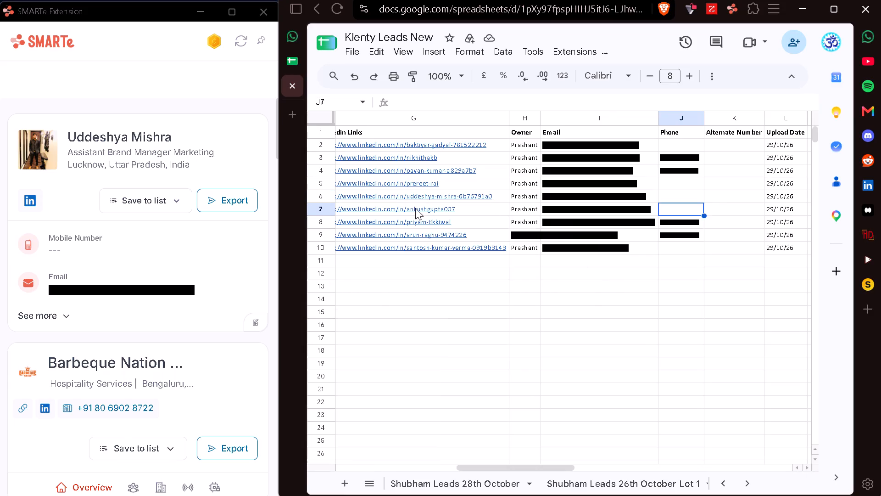
left_click(405, 225)
left_click(412, 231)
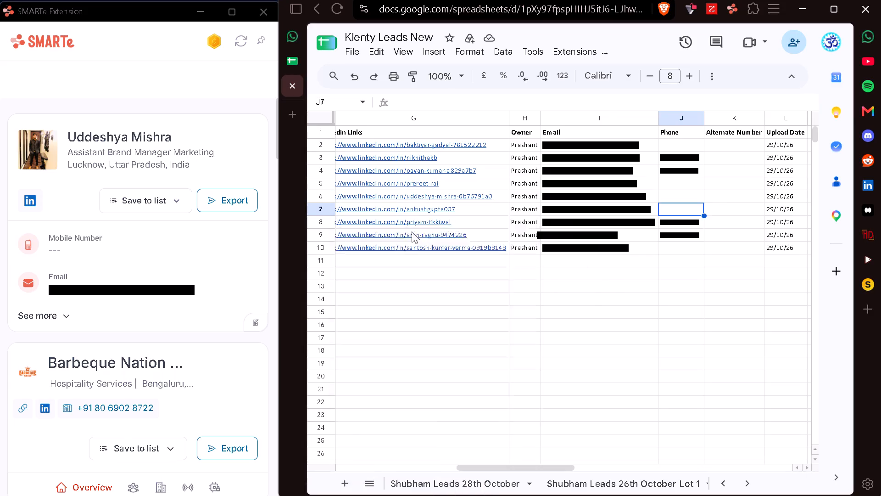
left_click(237, 47)
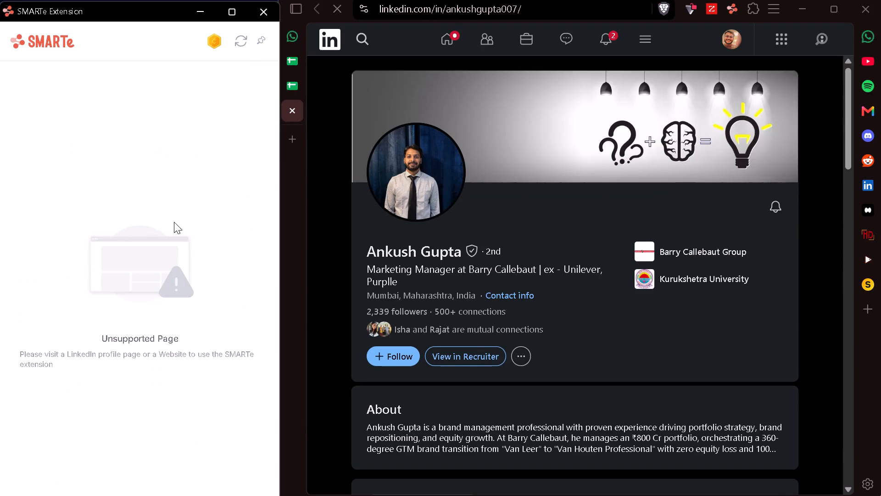
scroll(415, 341, "down", 7)
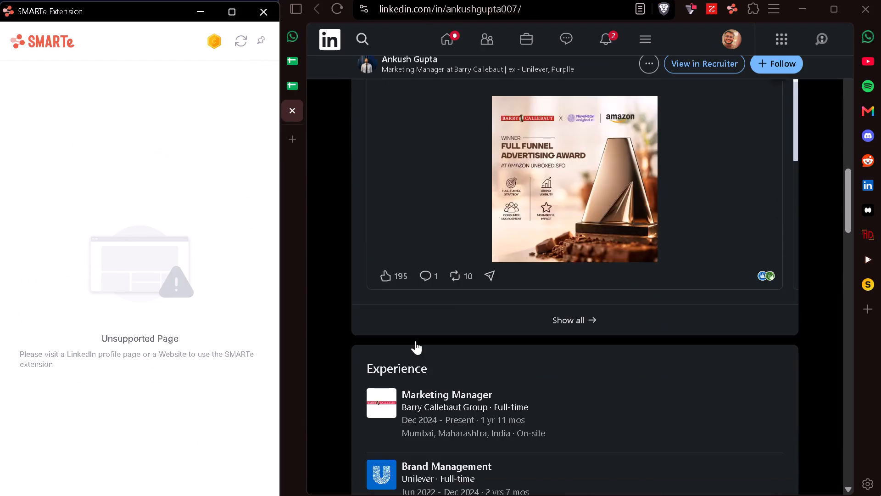
scroll(415, 341, "down", 1)
scroll(415, 341, "up", 10)
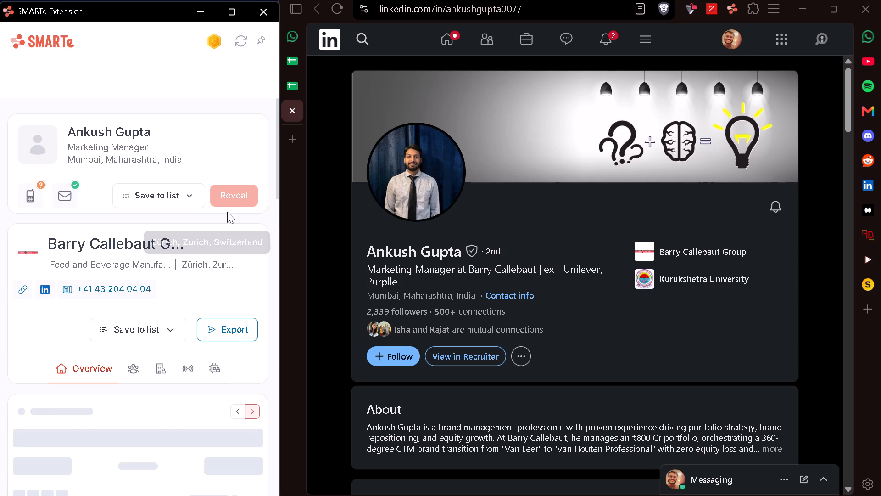
left_click(234, 195)
left_click(234, 195)
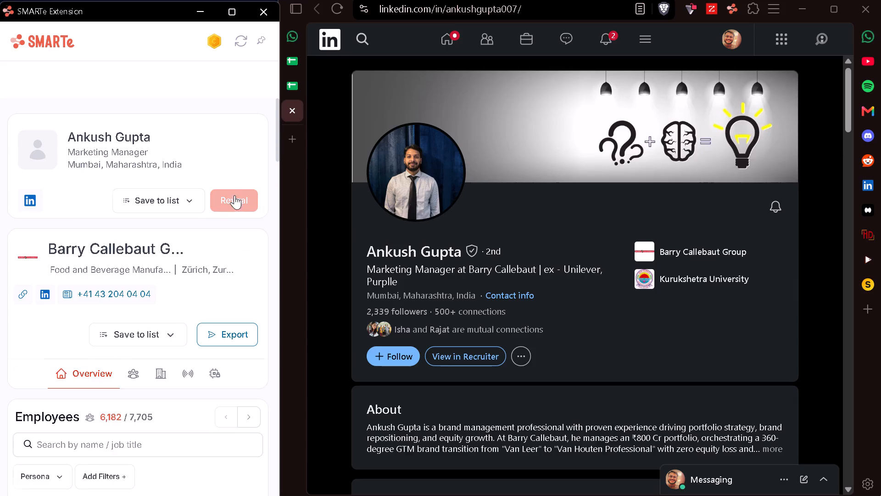
left_click(294, 109)
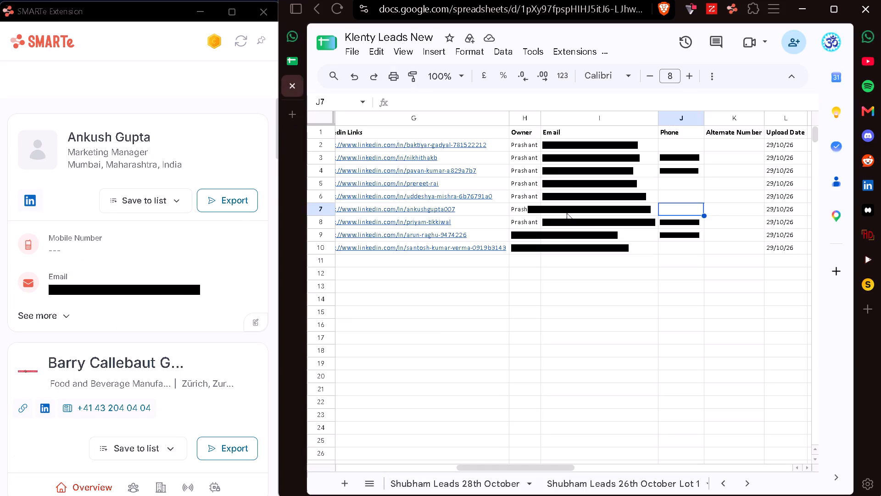
Look up the row 10 lead's LinkedIn profile in SMARTe, and close both the profile and the SMARTe window.
key("Down")
key("Down")
key("Down")
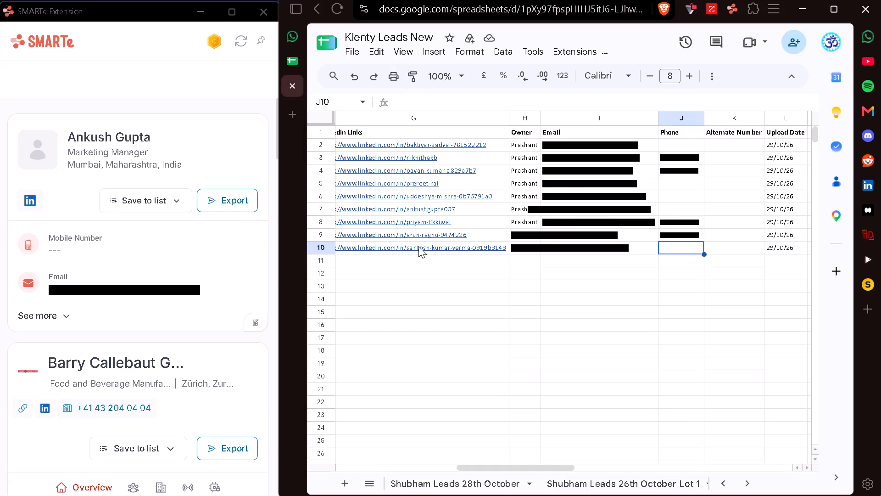
left_click(437, 271)
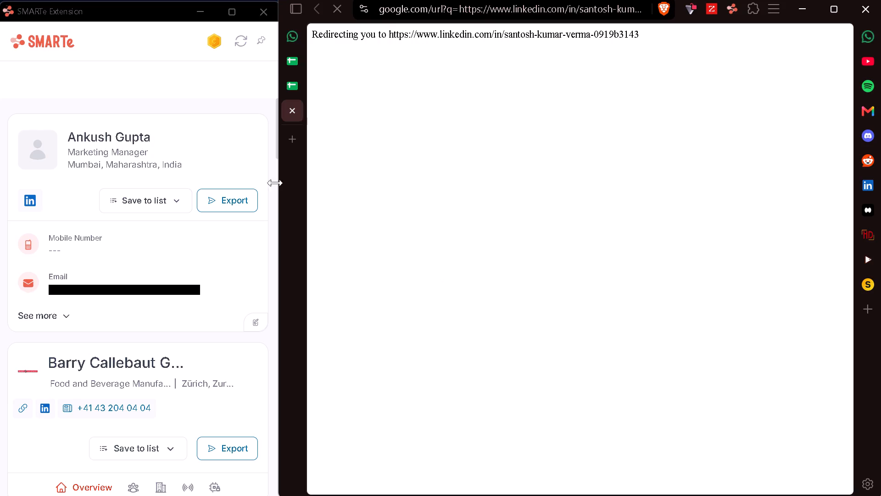
left_click(244, 41)
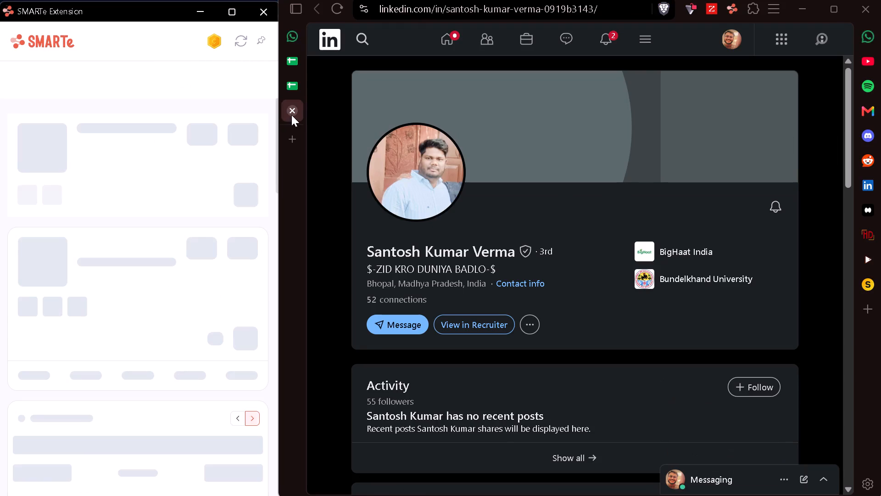
left_click(291, 115)
left_click(262, 15)
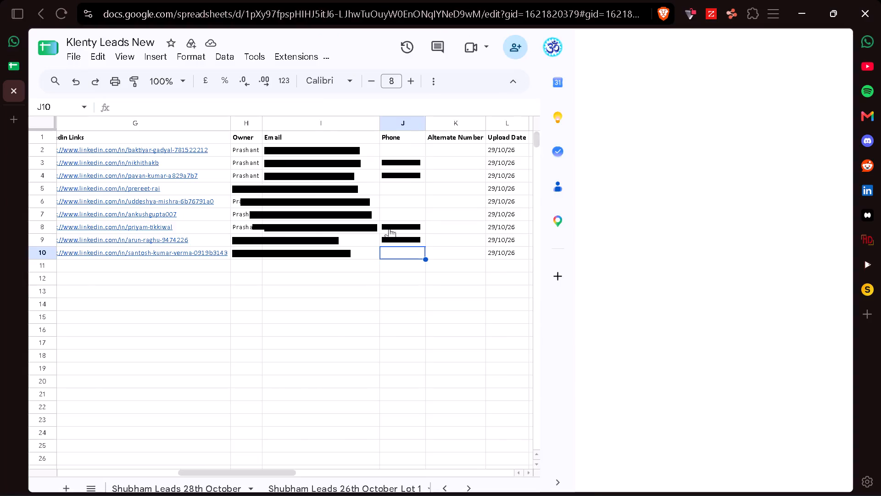
scroll(411, 291, "right", 11)
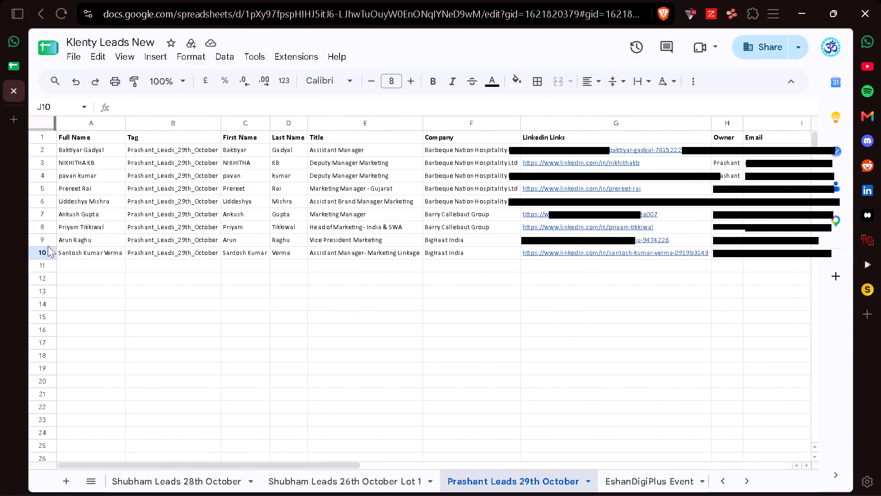
left_click(47, 254)
right_click(47, 254)
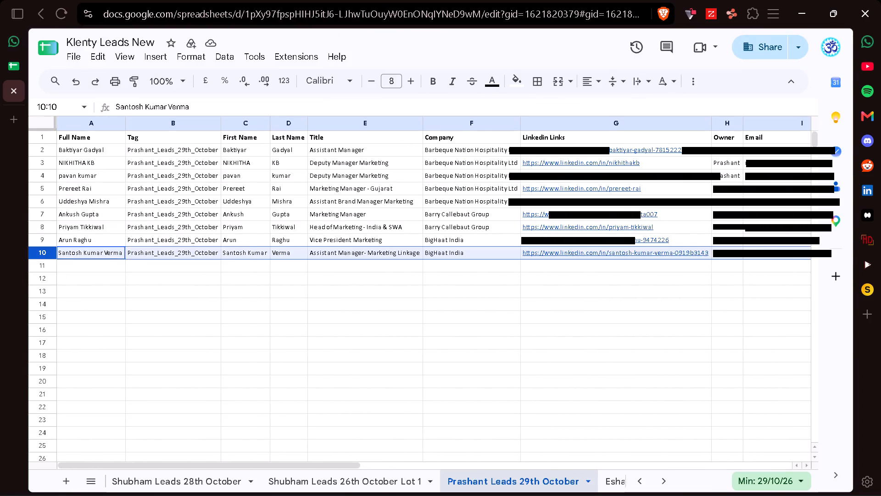
left_click(84, 304)
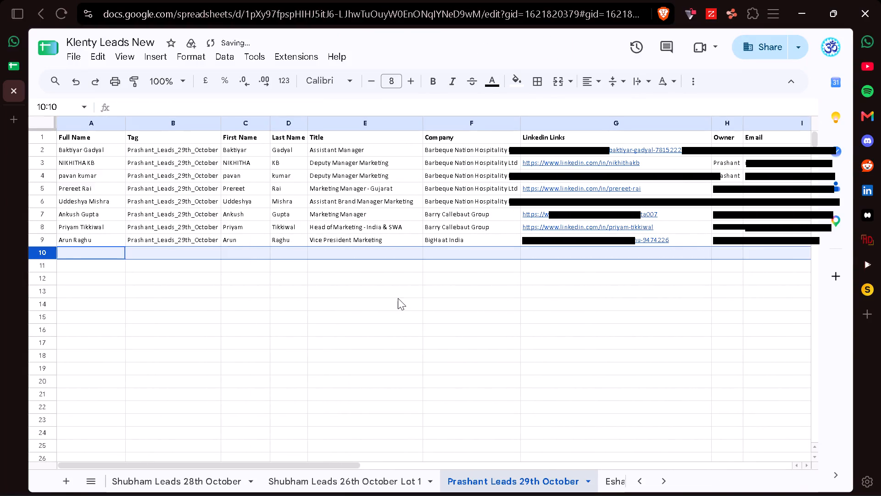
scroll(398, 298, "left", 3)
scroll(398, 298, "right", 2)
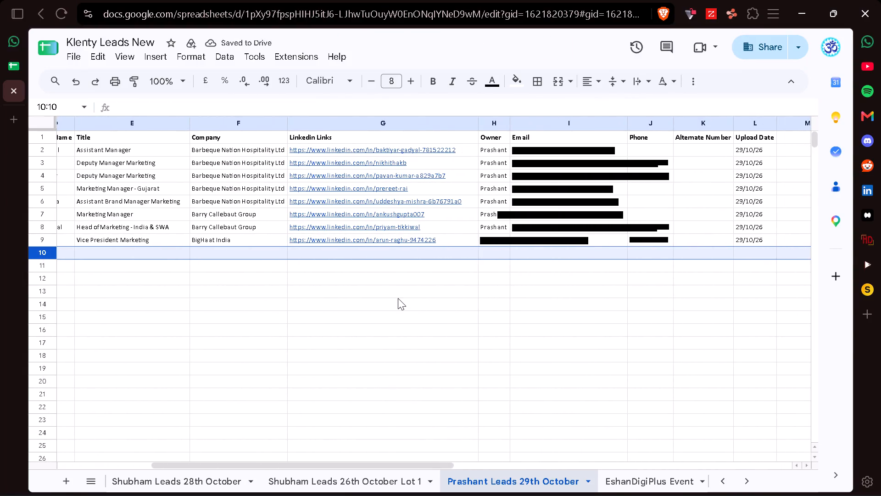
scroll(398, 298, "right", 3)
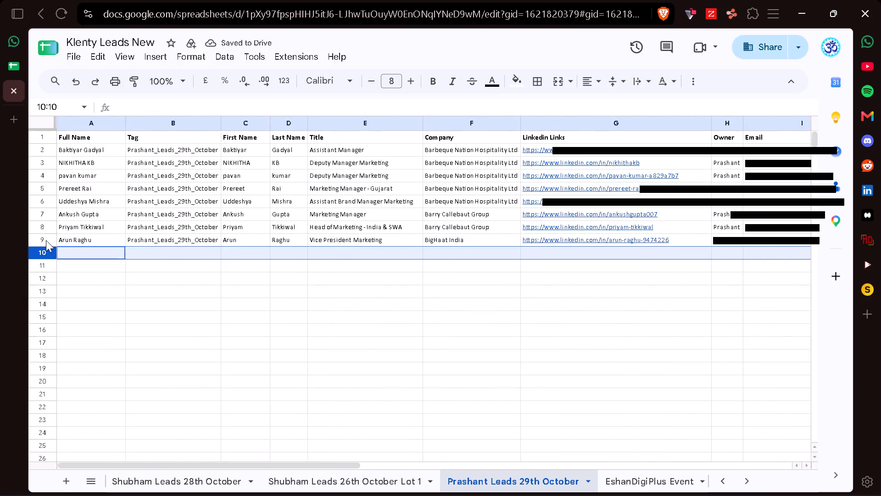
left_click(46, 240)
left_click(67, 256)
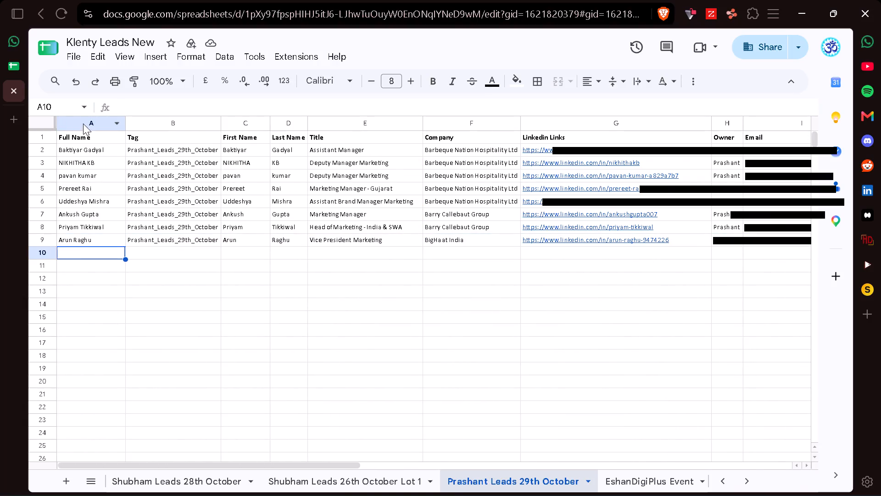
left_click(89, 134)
Delete the Assistant Manager- Marketing Linkage contact's row from the Contact Map of the BigHaat India account research file, and close the file.
left_click(11, 66)
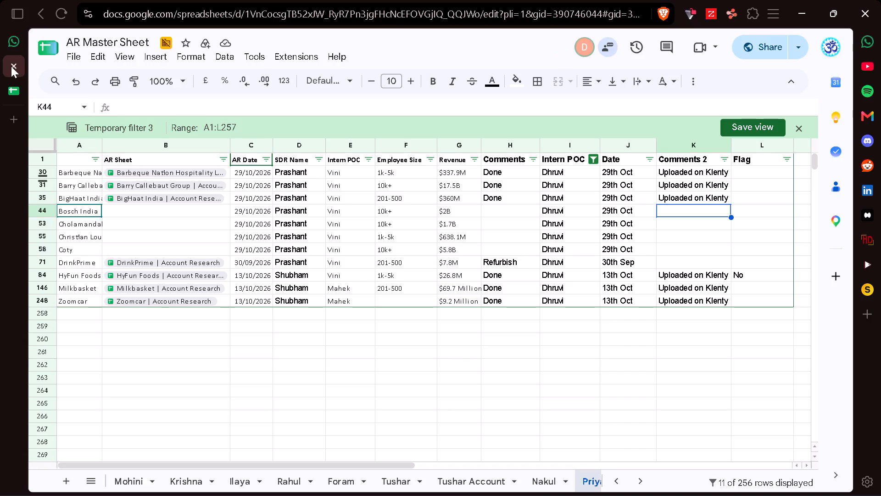
left_click(194, 220)
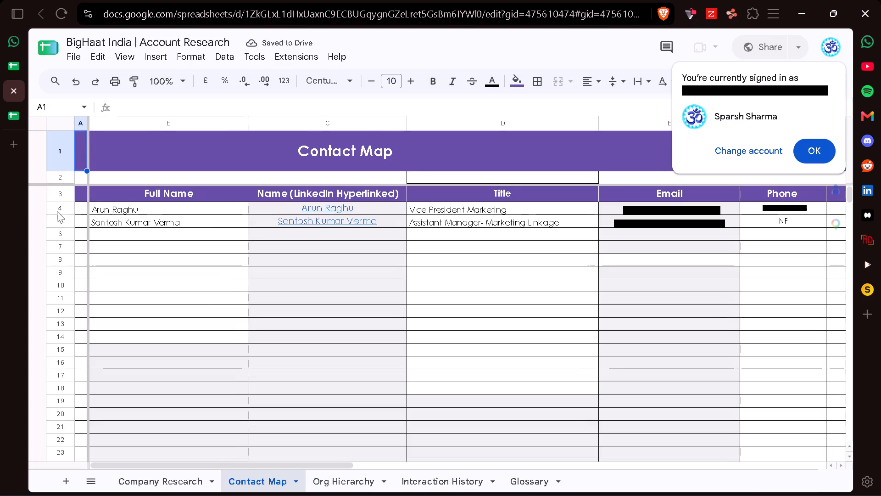
left_click(56, 216)
left_click(44, 219)
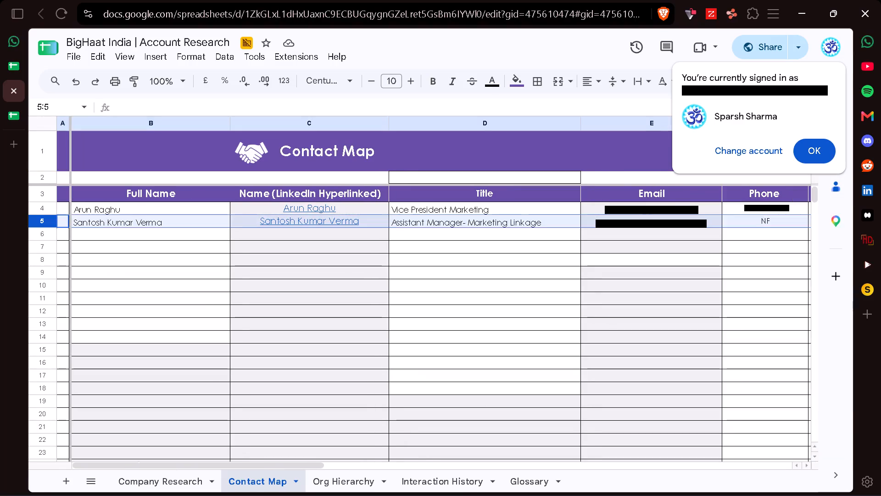
right_click(44, 219)
left_click(68, 310)
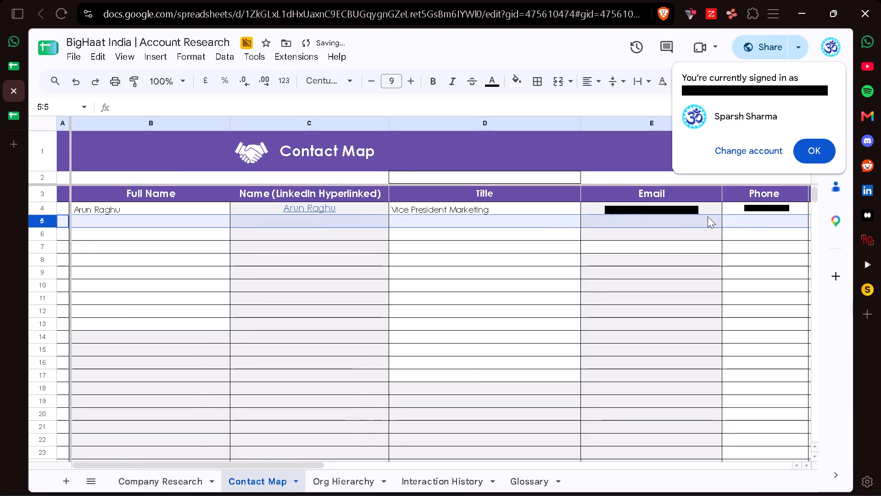
left_click(838, 144)
left_click(825, 145)
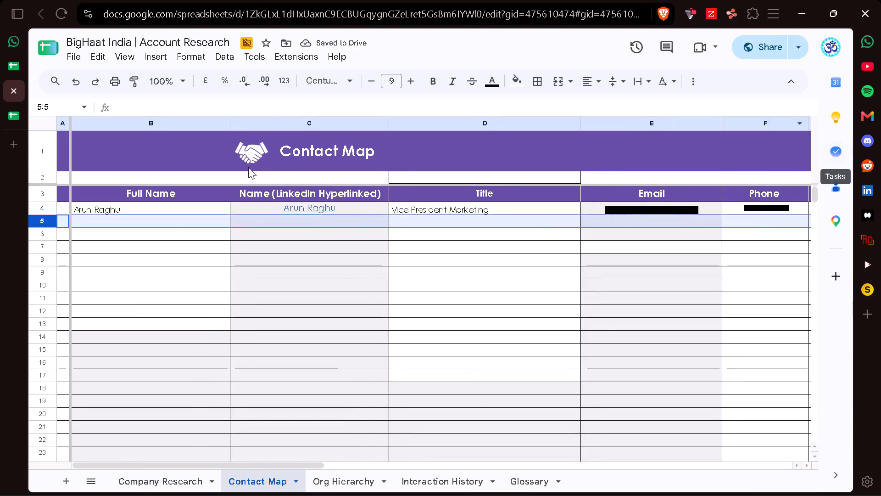
left_click(16, 94)
Close the temporary filter view in the AR Master Sheet without saving it.
scroll(304, 255, "right", 1)
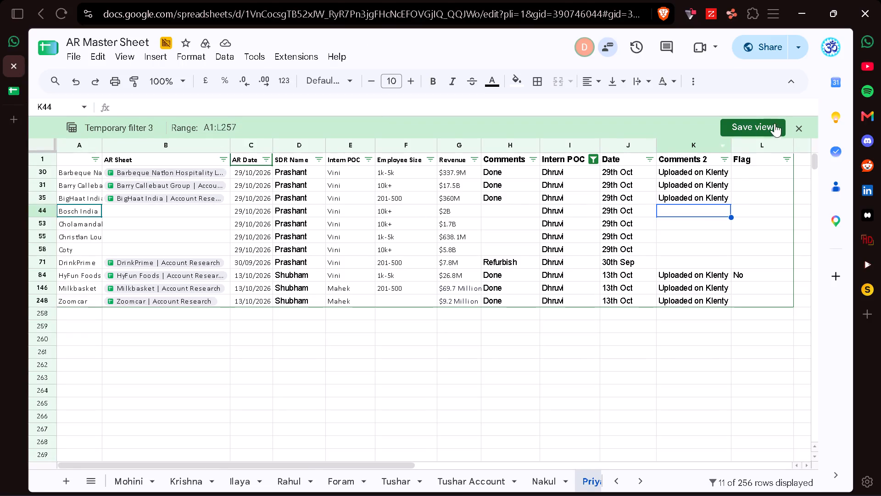
left_click(789, 125)
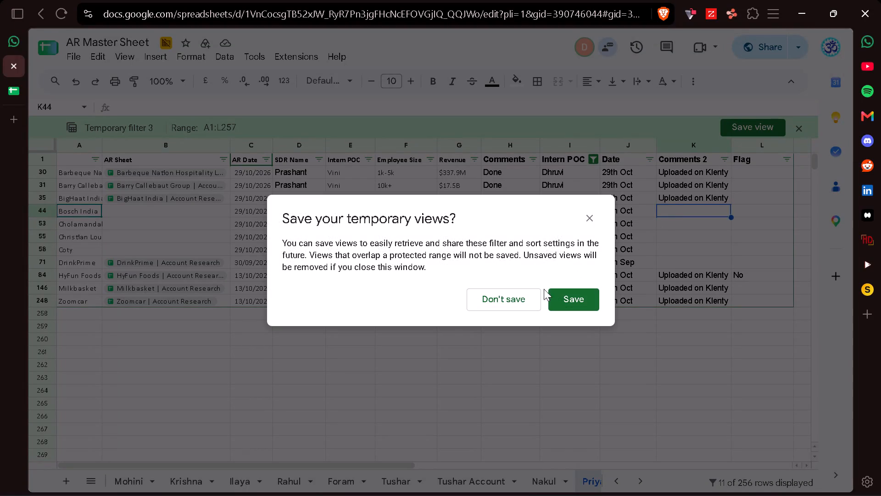
left_click(500, 301)
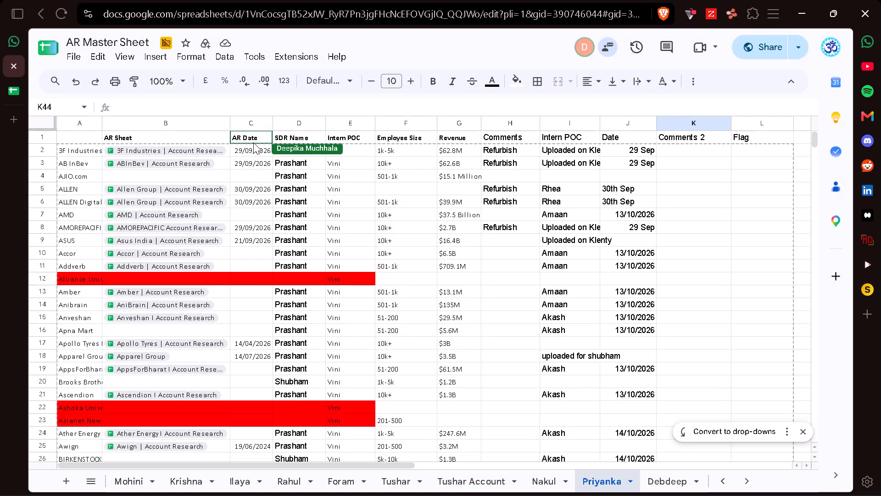
Add a filter to the AR Master Sheet's Priyanka sheet and show only the rows dated 29th Oct.
left_click(639, 137)
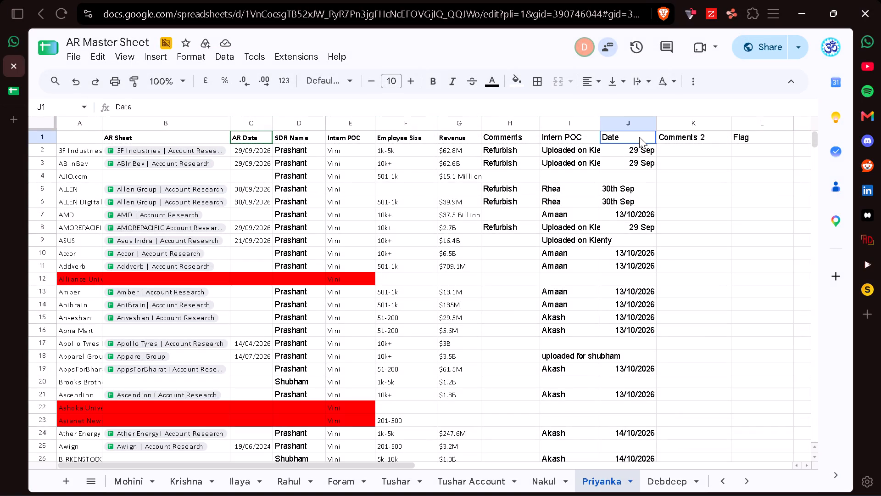
left_click(687, 84)
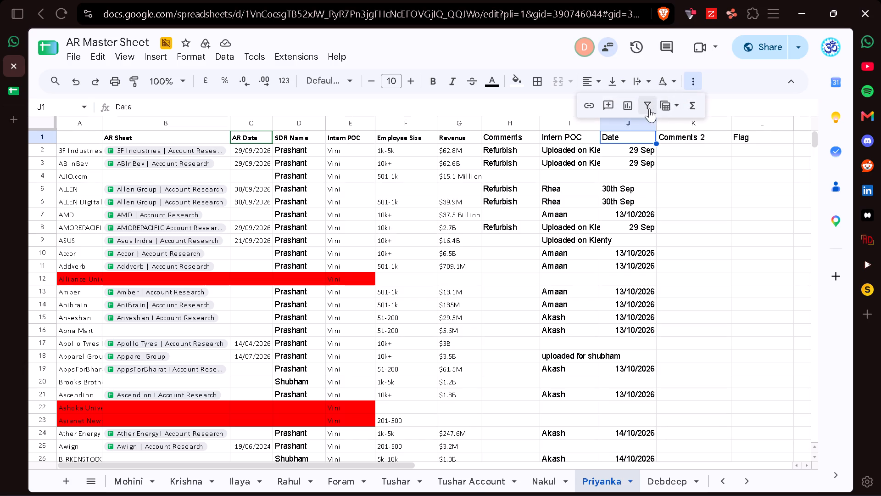
left_click(646, 108)
left_click(650, 138)
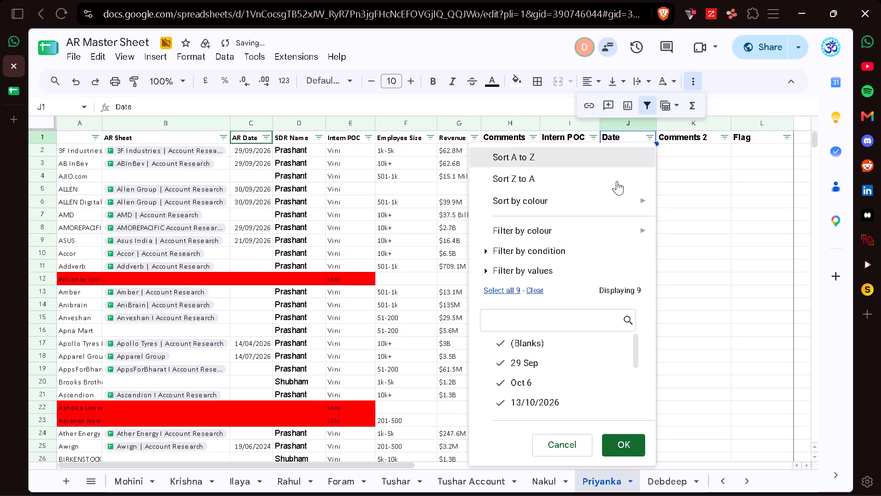
left_click(533, 283)
scroll(516, 391, "down", 3)
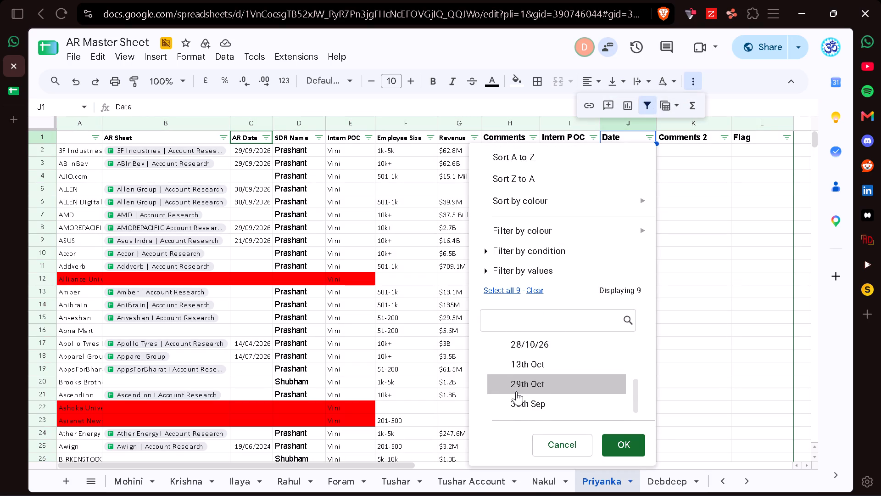
left_click(507, 386)
left_click(616, 443)
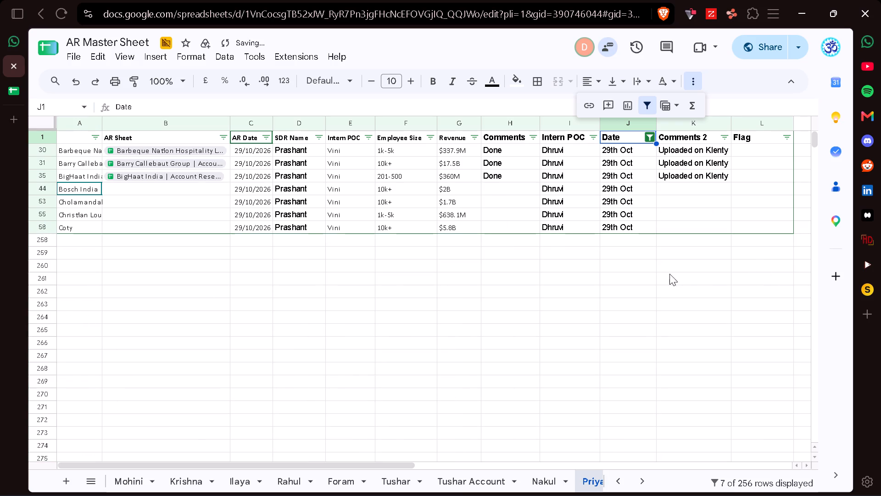
left_click(689, 84)
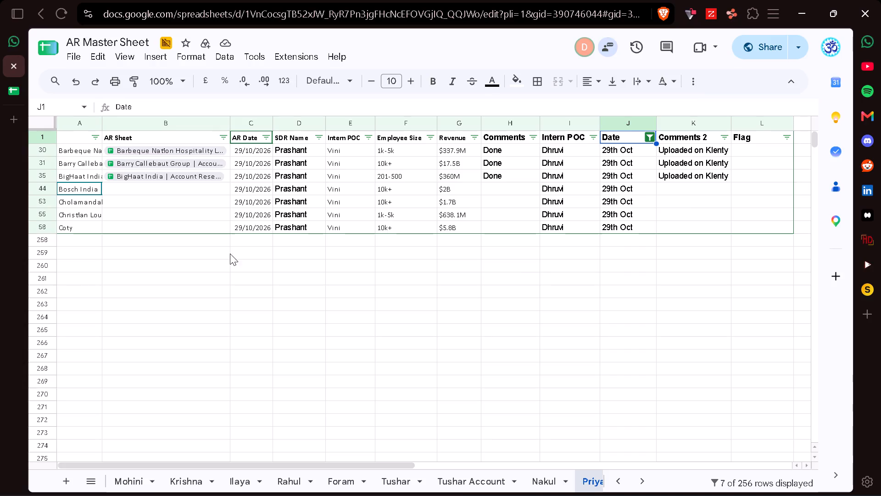
Check the Shubham Leads 26th October Lot 1 sheet in Klenty Leads New and delete that sheet.
left_click(13, 98)
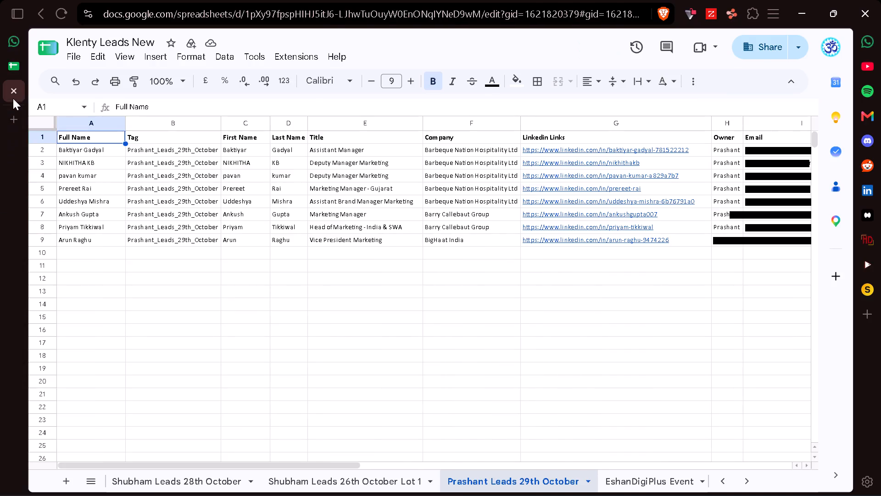
scroll(141, 211, "right", 1)
left_click(346, 481)
scroll(388, 310, "left", 1)
scroll(388, 310, "right", 1)
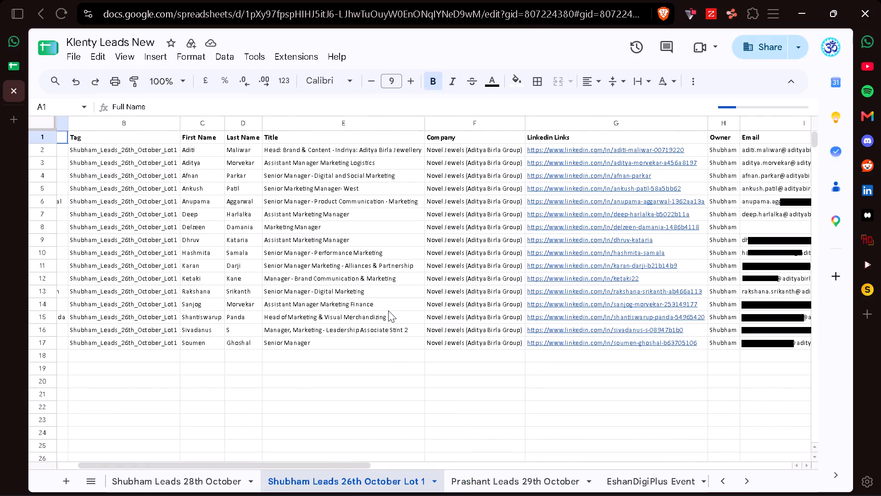
scroll(388, 310, "right", 1)
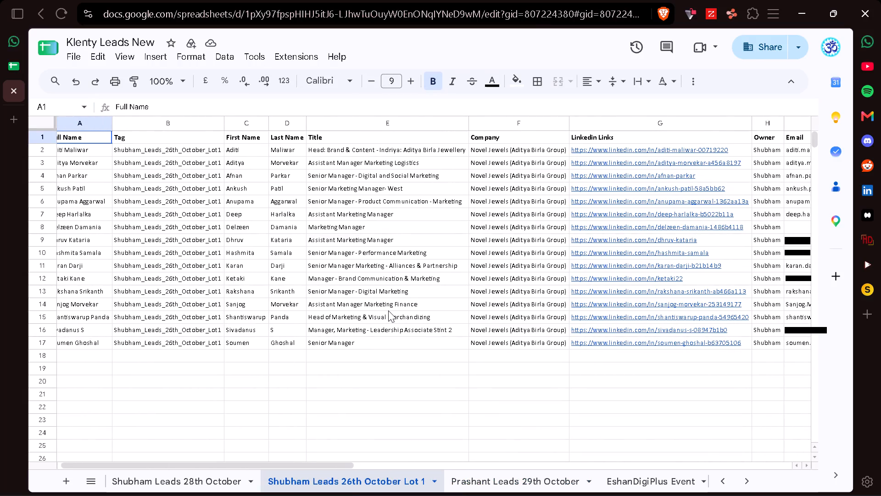
scroll(209, 402, "right", 1)
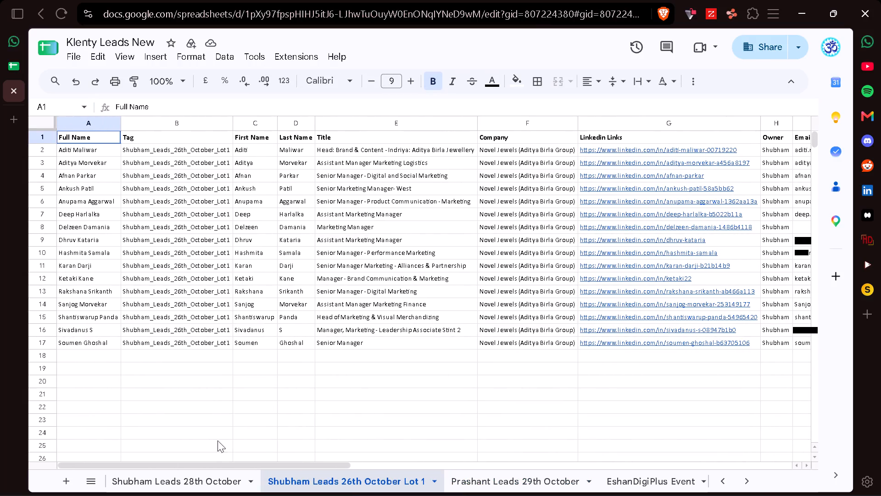
left_click(195, 477)
scroll(216, 389, "up", 1)
right_click(369, 478)
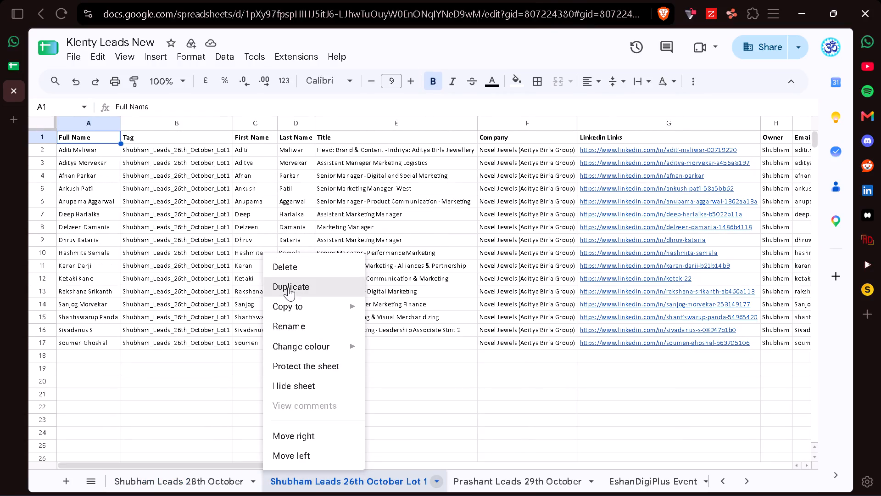
left_click(296, 262)
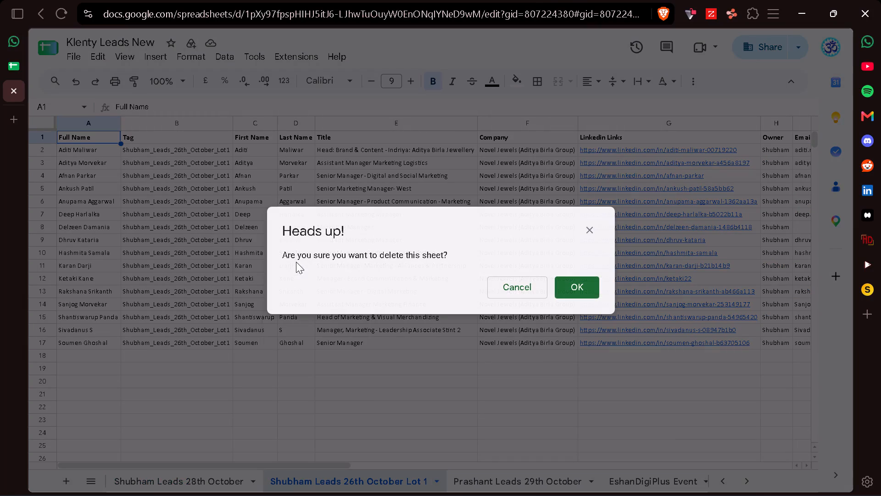
left_click(572, 295)
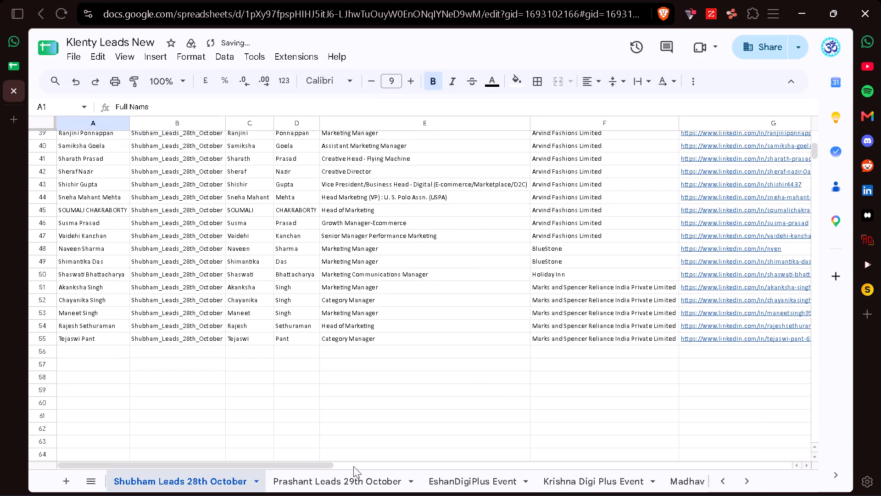
Delete the Krishna Leads 23rd October sheet from Klenty Leads New.
scroll(328, 481, "right", 5)
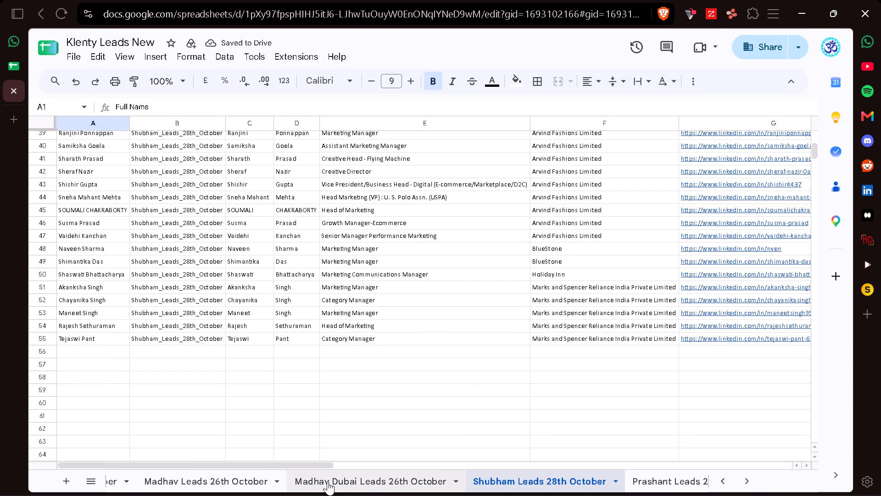
scroll(328, 481, "right", 3)
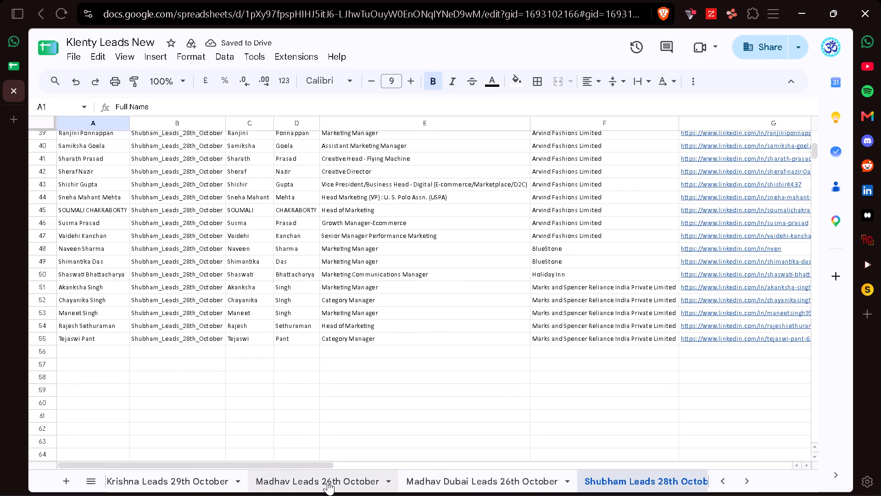
scroll(328, 481, "right", 4)
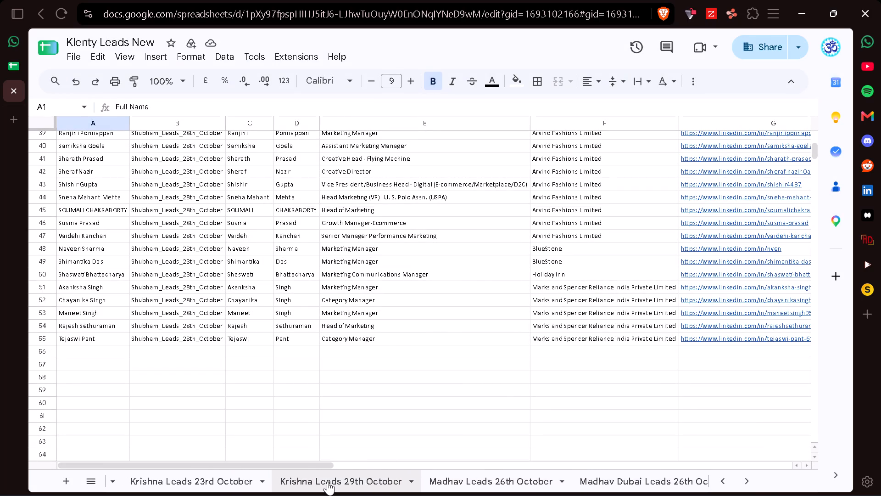
scroll(328, 481, "right", 2)
right_click(315, 482)
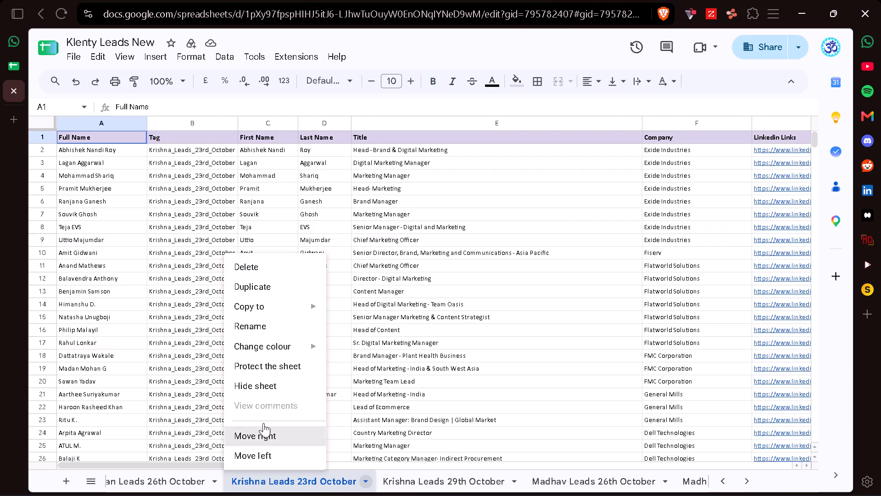
left_click(251, 271)
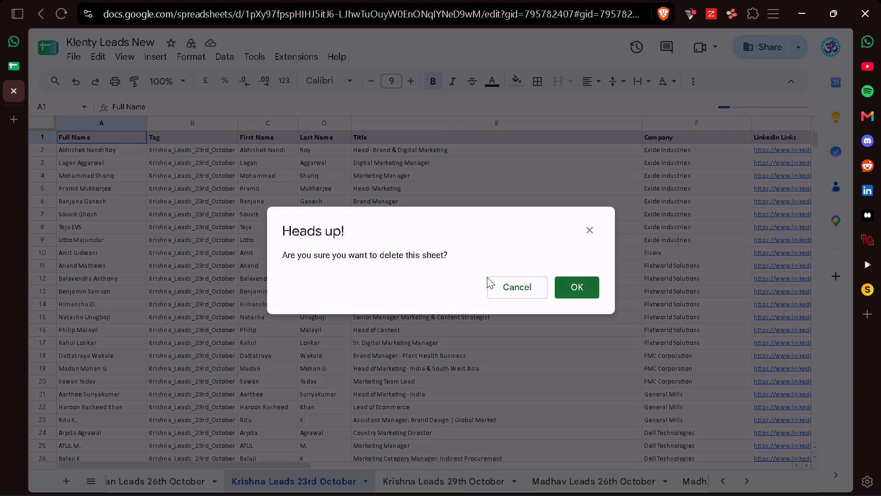
left_click(567, 285)
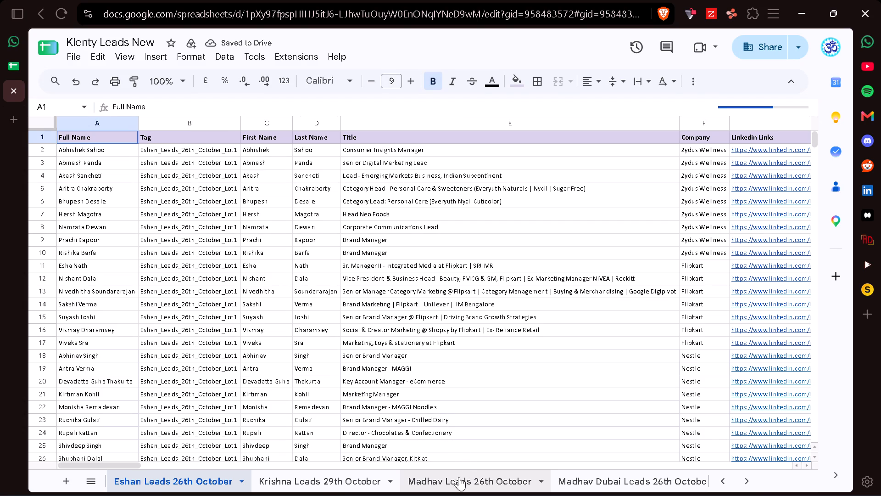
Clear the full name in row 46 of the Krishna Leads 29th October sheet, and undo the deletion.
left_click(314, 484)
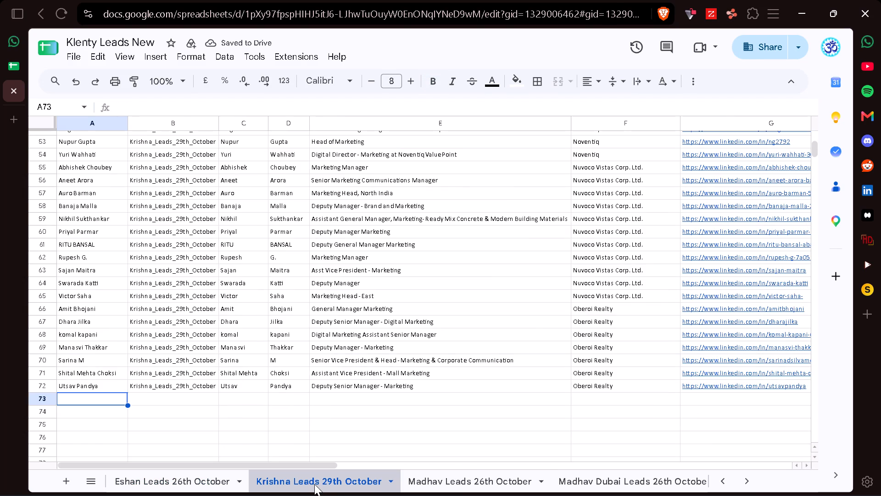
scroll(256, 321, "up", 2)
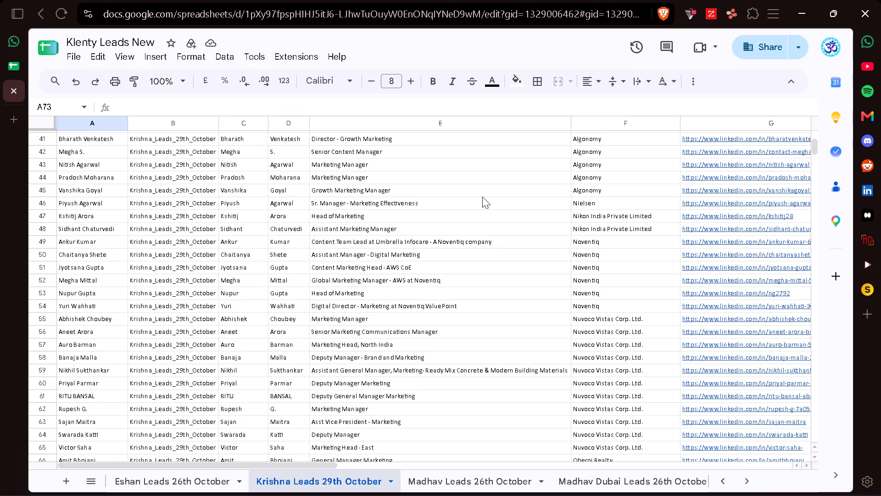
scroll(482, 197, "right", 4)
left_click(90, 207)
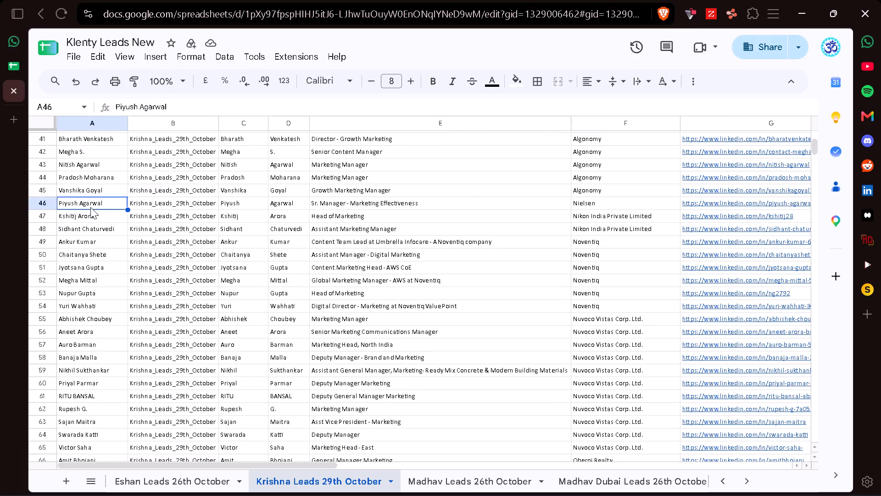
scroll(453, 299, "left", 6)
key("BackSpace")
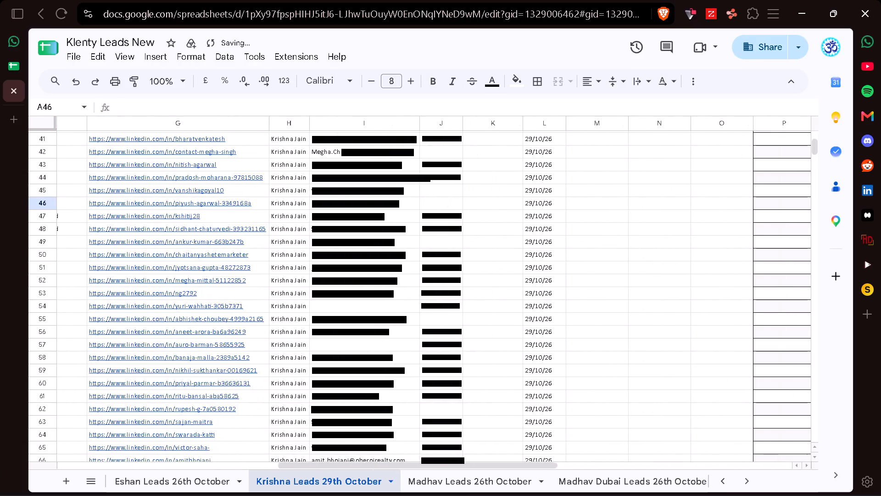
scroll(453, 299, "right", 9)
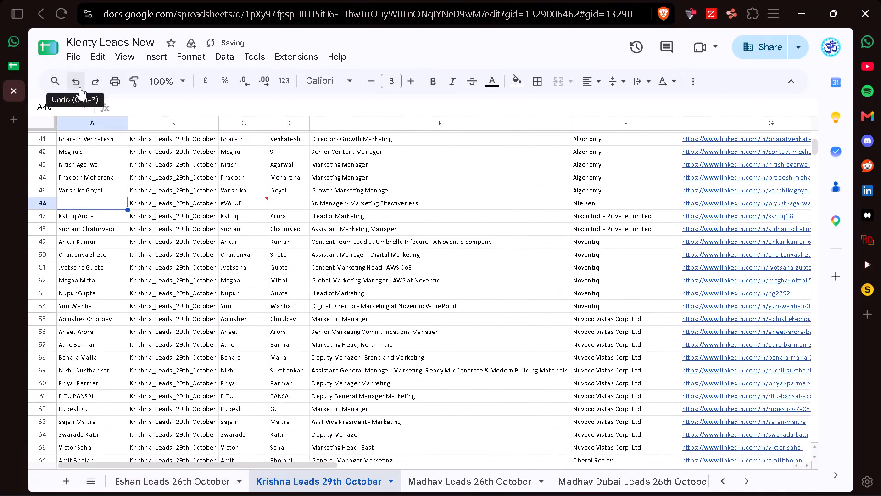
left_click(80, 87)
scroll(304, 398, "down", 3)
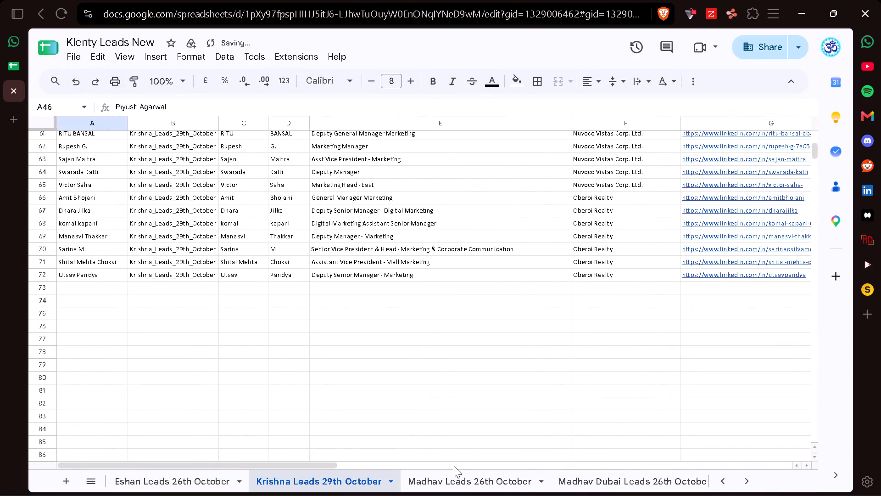
View the Madhav Leads 26th October sheet, and return to Prashant Leads 29th October to check the contact columns.
left_click(459, 476)
scroll(459, 476, "left", 3)
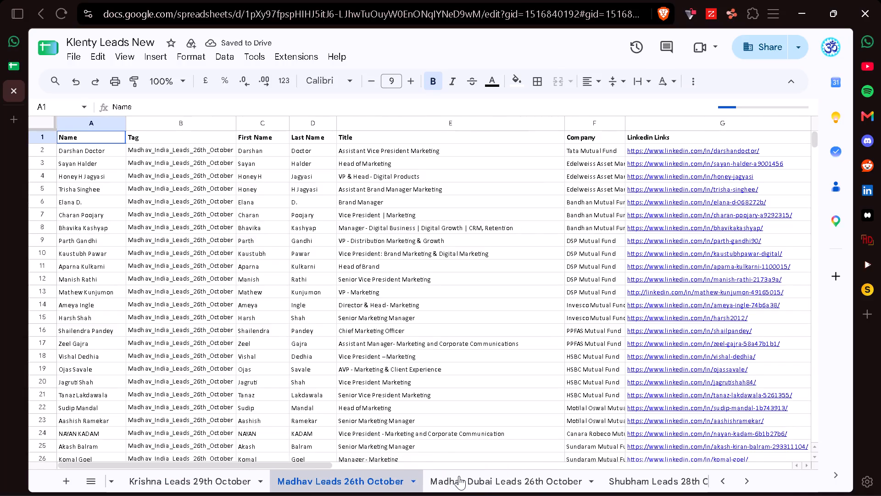
scroll(488, 481, "left", 4)
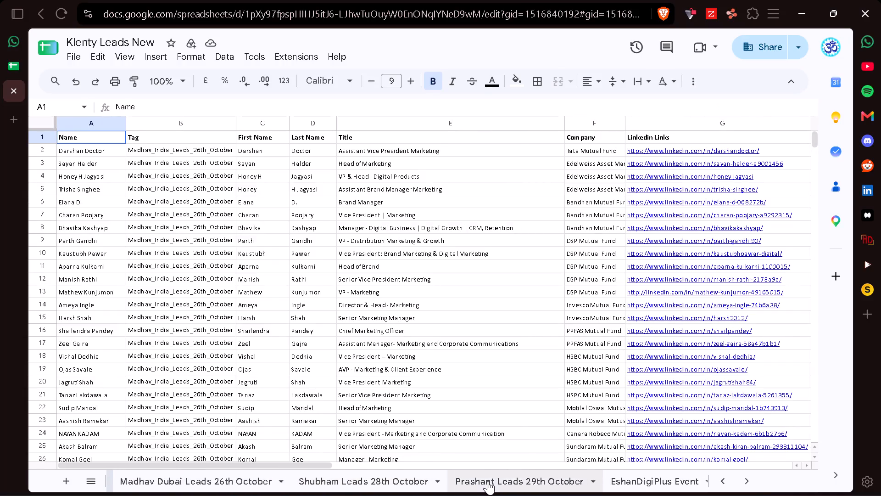
left_click(517, 479)
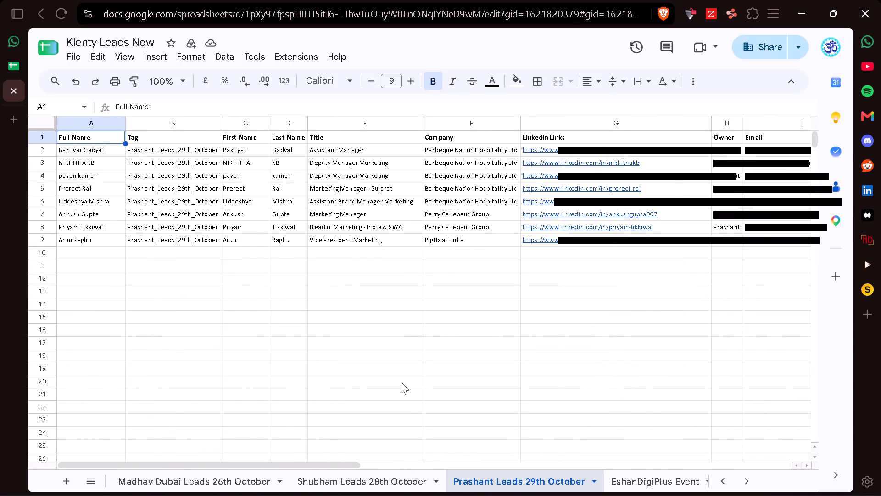
scroll(401, 382, "left", 4)
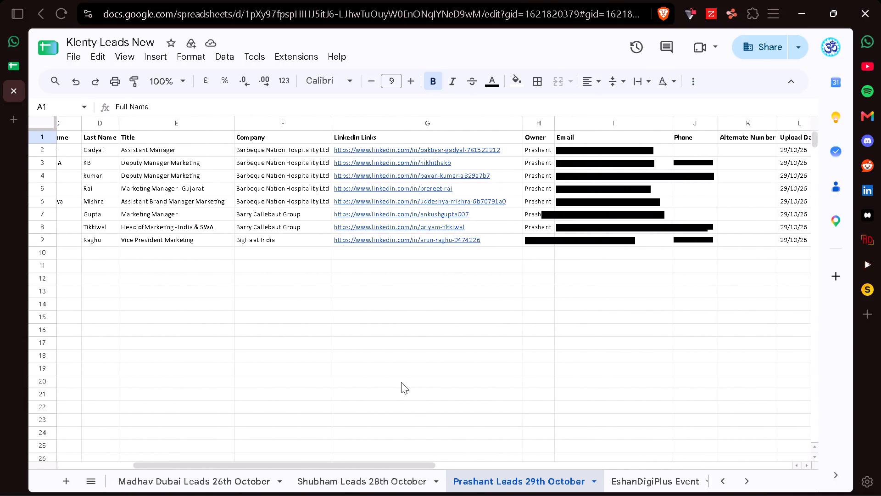
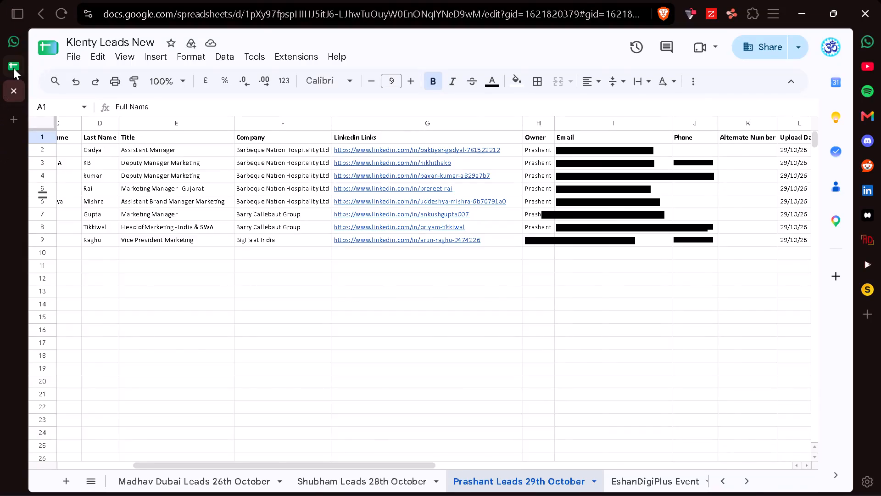
Switch to the AR Master Sheet and look through the account entries in the Tushar Account and Tushar sheets.
left_click(13, 68)
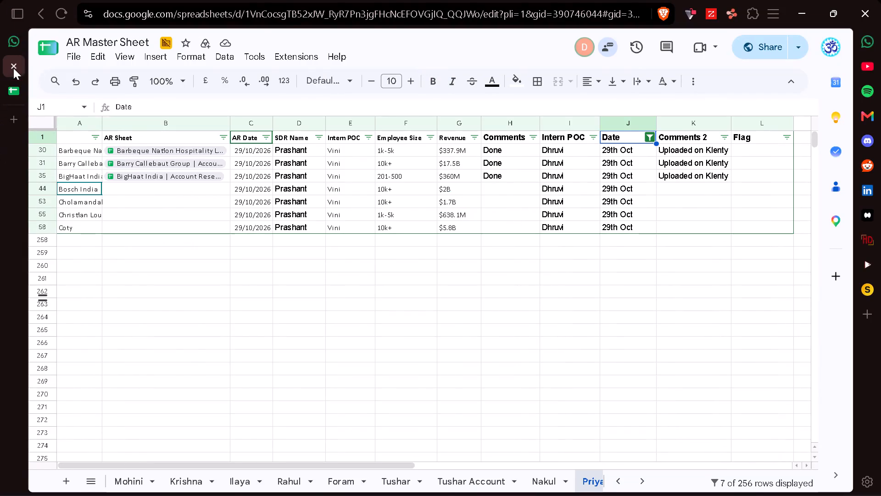
left_click(476, 474)
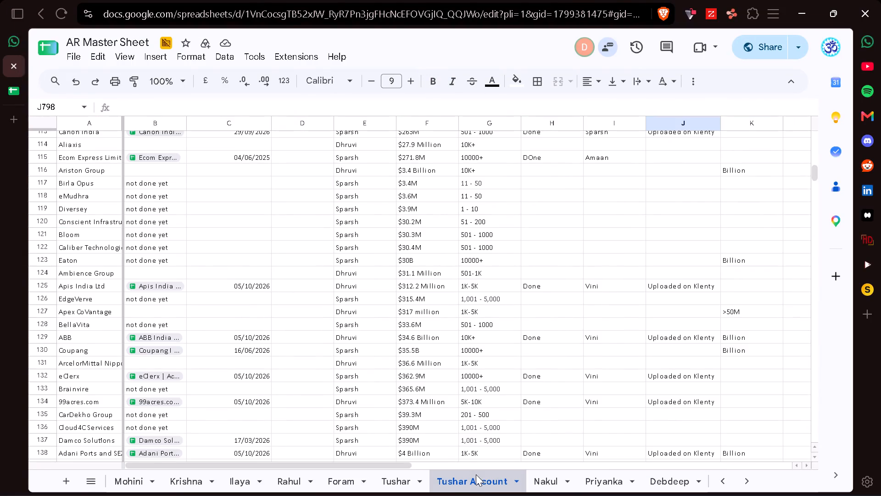
scroll(379, 256, "up", 1)
scroll(379, 256, "down", 1)
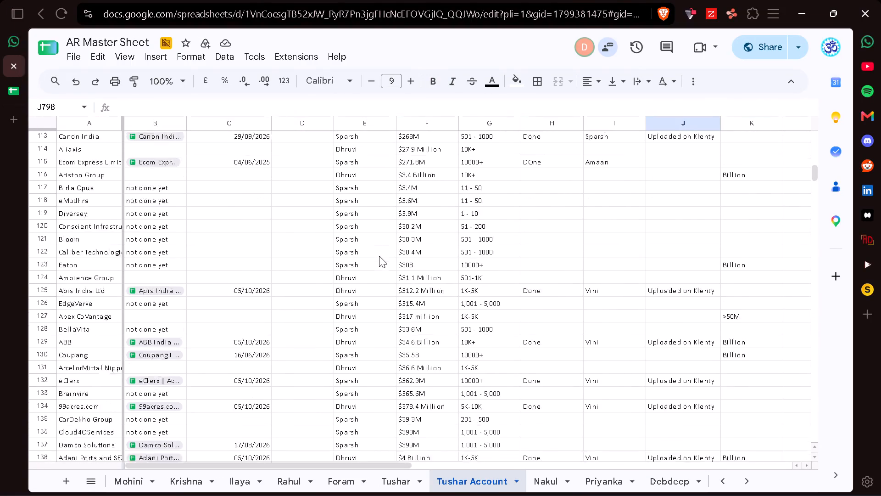
scroll(379, 256, "down", 5)
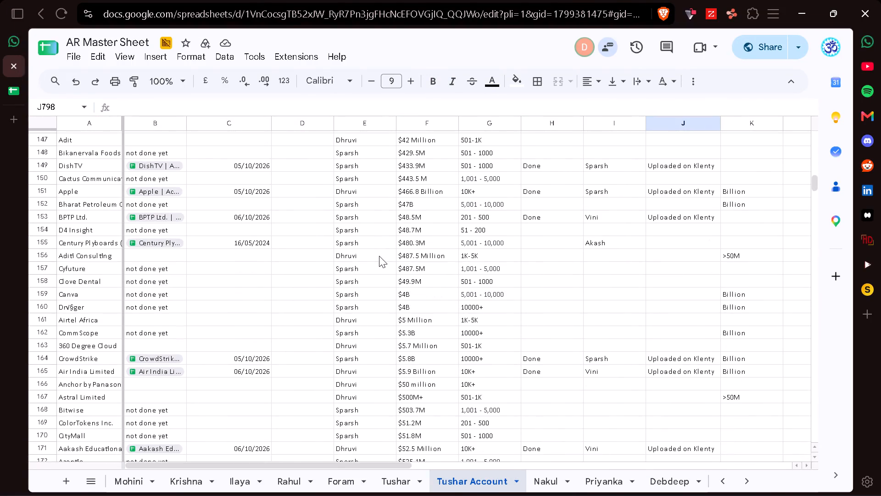
scroll(379, 256, "down", 2)
scroll(347, 302, "down", 2)
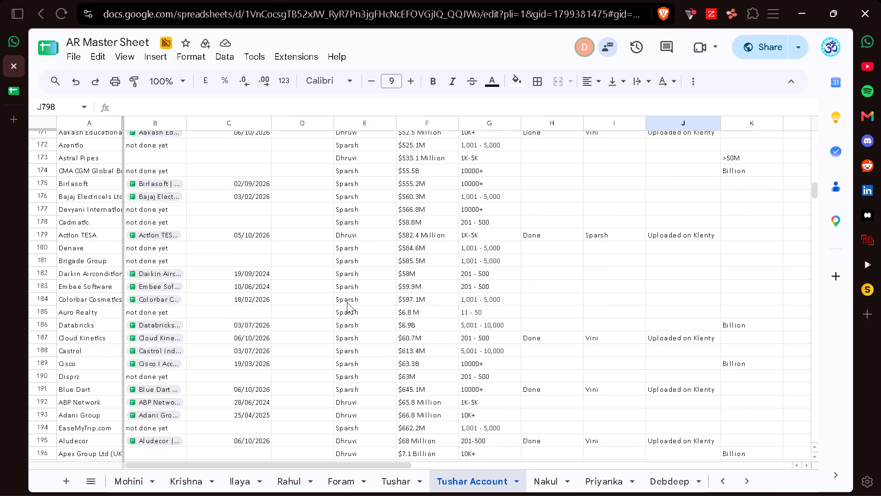
left_click(391, 479)
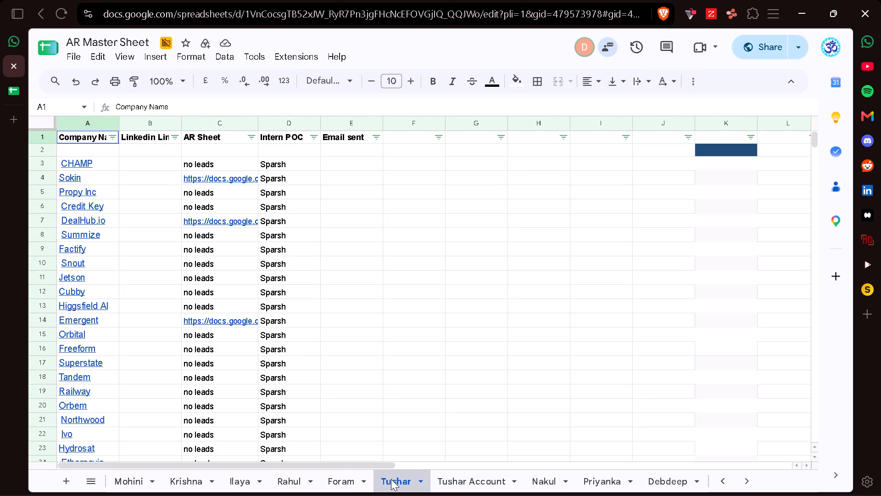
scroll(366, 223, "down", 7)
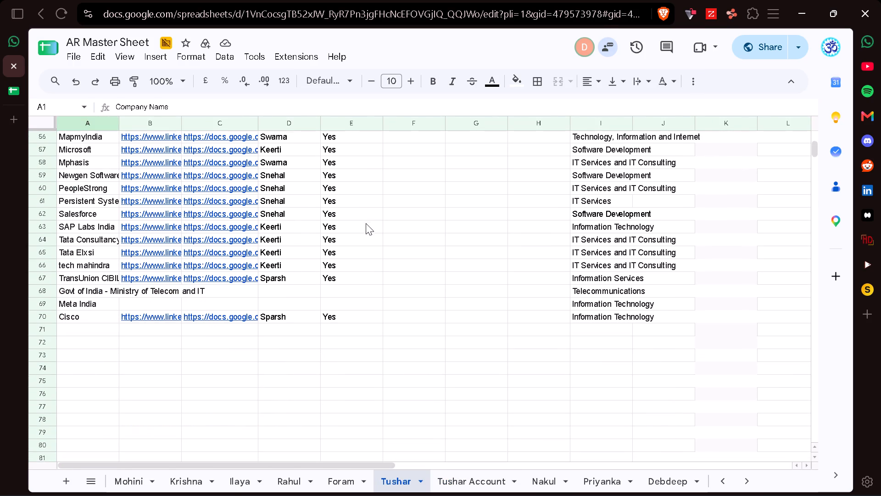
left_click(474, 476)
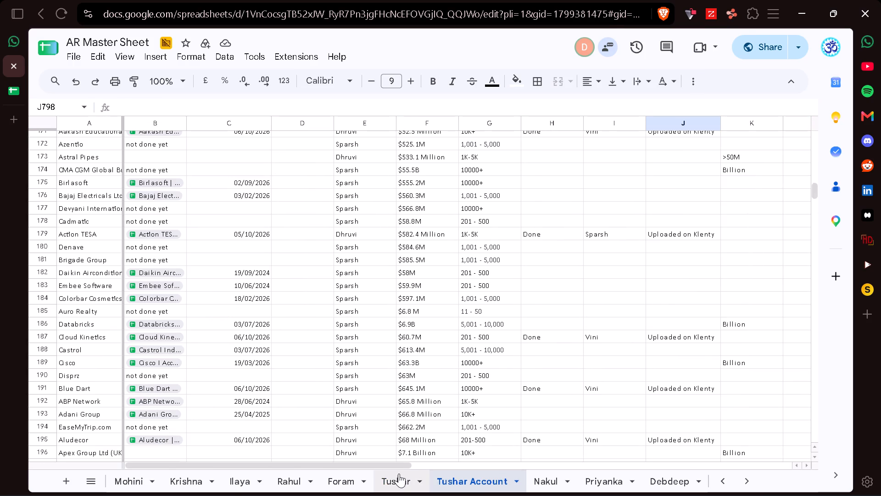
Look through the Debdeep sheet's account entries and return to the Priyanka sheet filtered on 29th Oct.
scroll(362, 474, "left", 2)
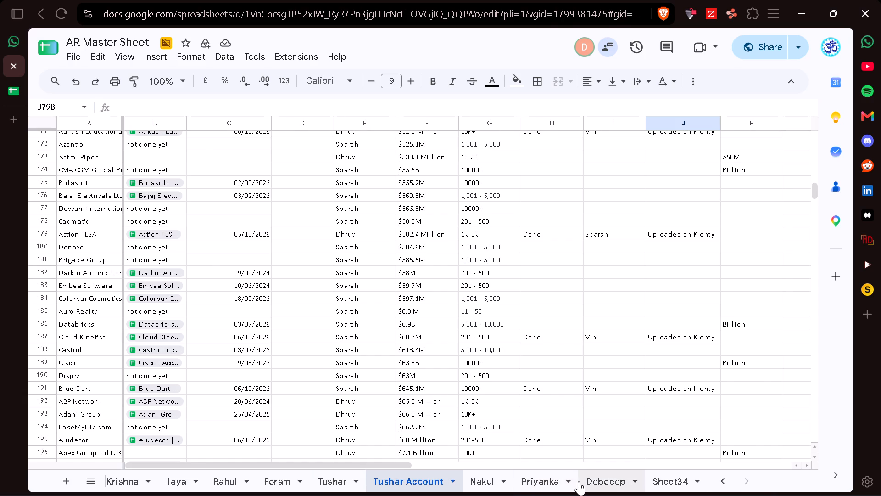
left_click(579, 481)
scroll(341, 331, "down", 7)
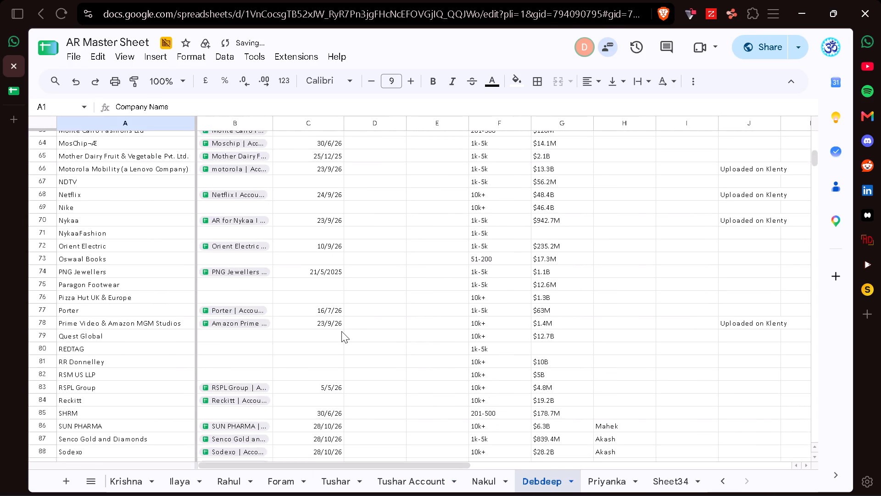
scroll(341, 331, "down", 3)
scroll(341, 331, "up", 1)
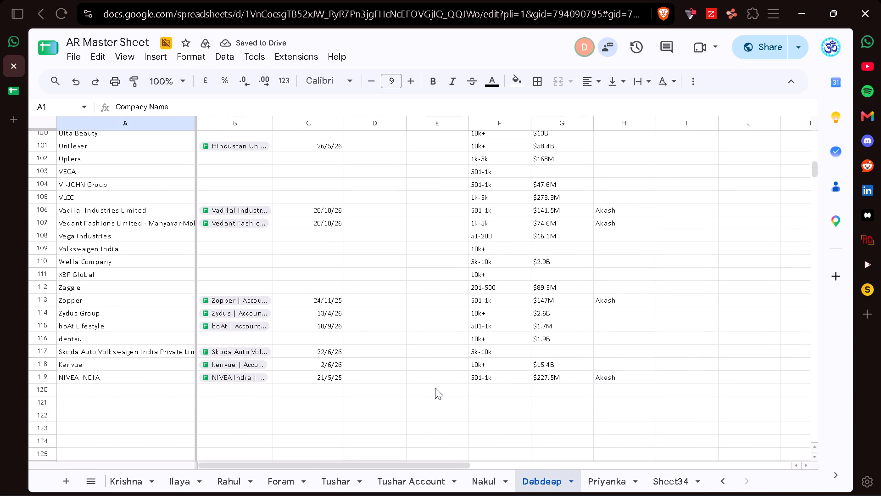
left_click(477, 474)
left_click(598, 485)
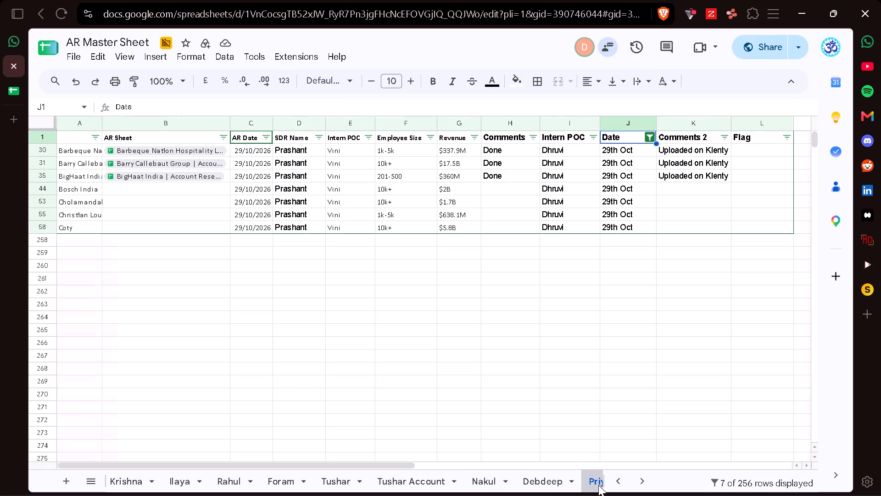
scroll(421, 320, "up", 1)
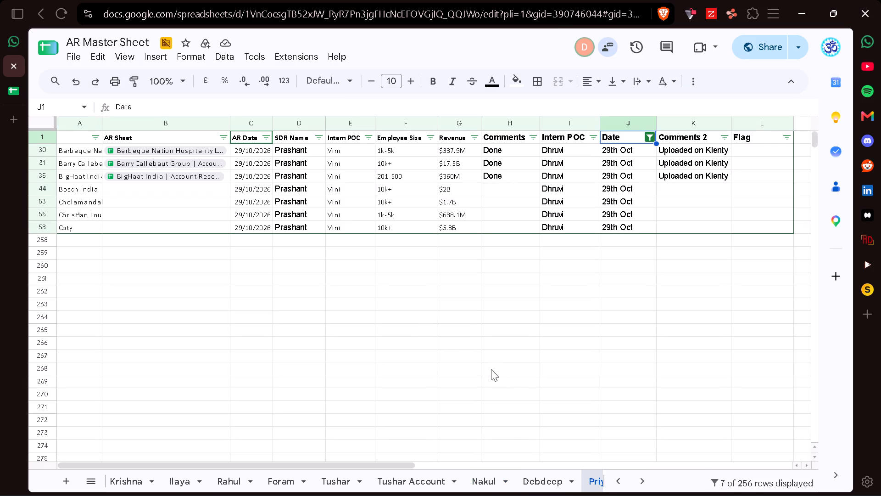
scroll(508, 482, "left", 2)
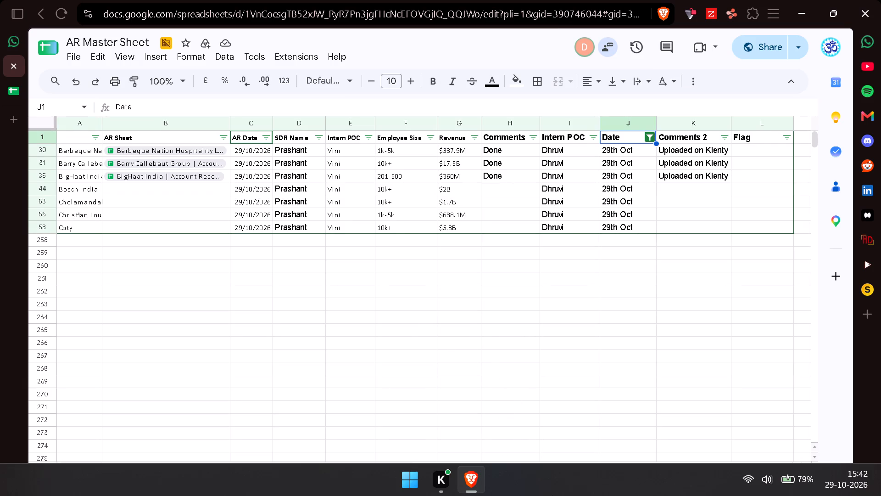